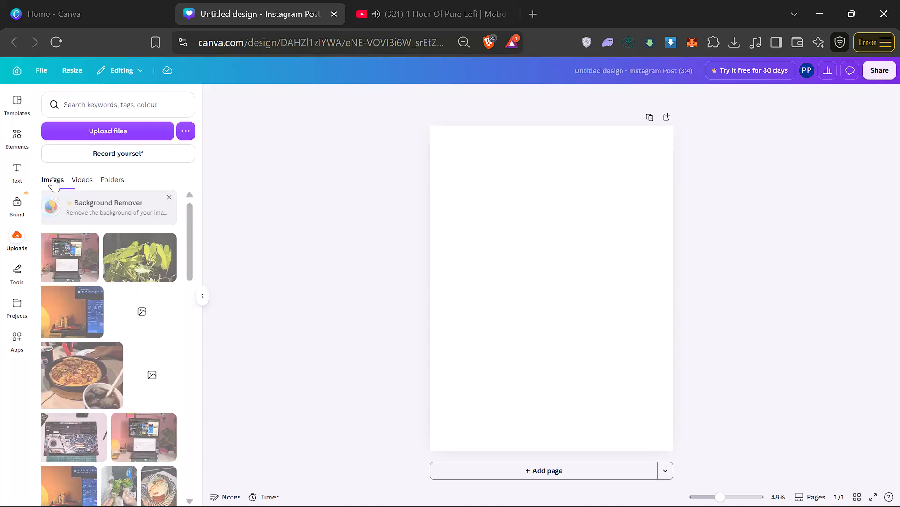
# Add the uploaded photo of the opened laptop's circuit board to the blank page.
pyautogui.scroll(-2, 94, 402)
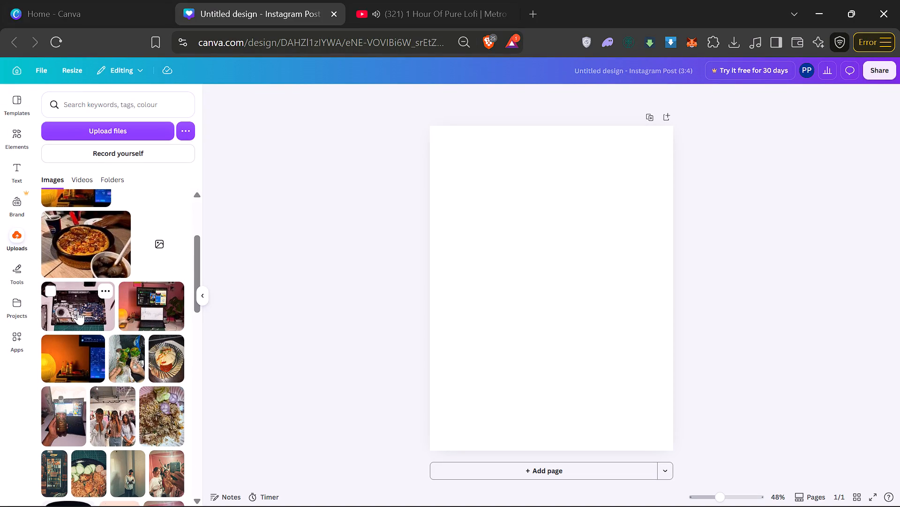
pyautogui.click(78, 311)
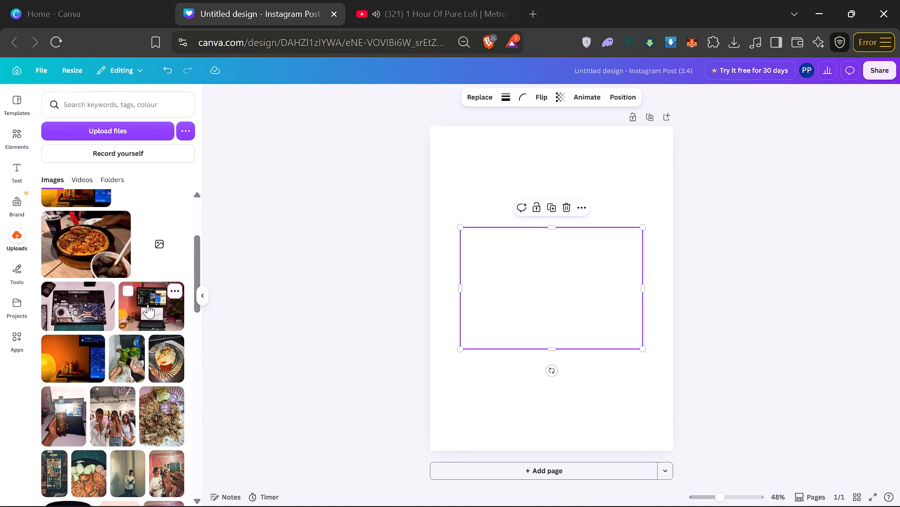
# Add the uploaded pink-walled desk setup photo with monitor and laptop, and place it in the page's top-left corner.
pyautogui.click(148, 304)
pyautogui.moveTo(567, 303); pyautogui.dragTo(565, 261)
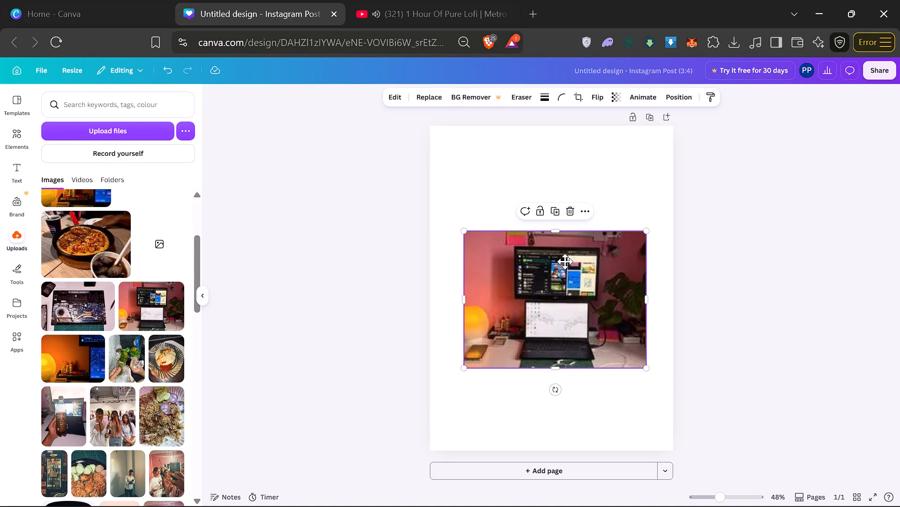
pyautogui.moveTo(565, 261); pyautogui.dragTo(533, 197)
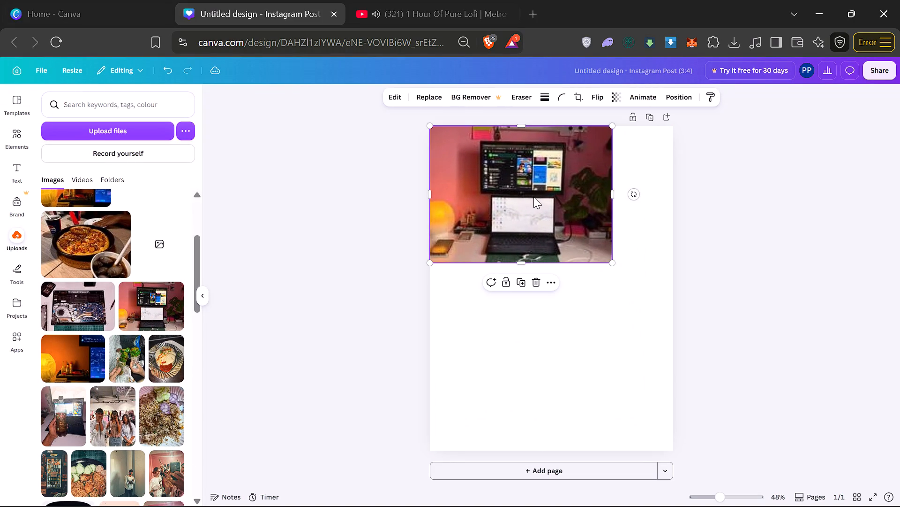
# Crop the desk setup photo to a 3:2 aspect ratio, shifting the picture slightly upward within the crop frame.
pyautogui.click(577, 95)
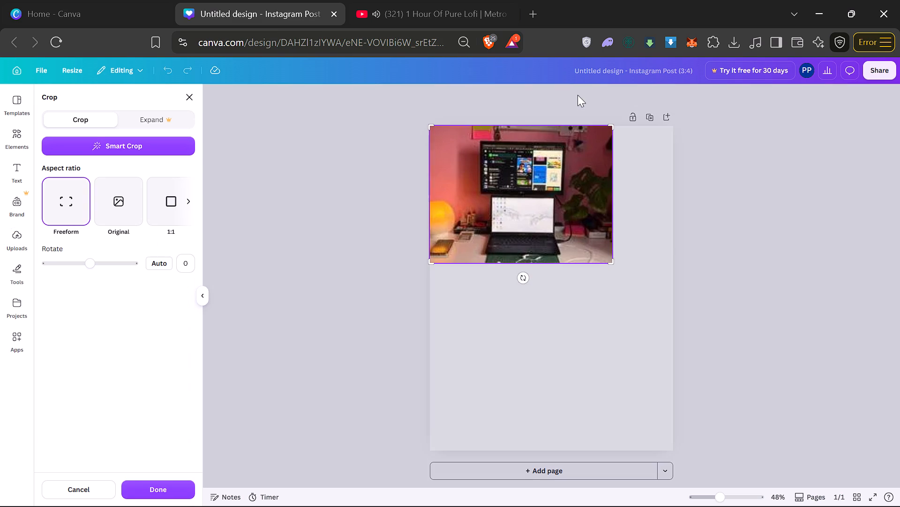
pyautogui.click(187, 200)
pyautogui.click(187, 200)
pyautogui.click(187, 200)
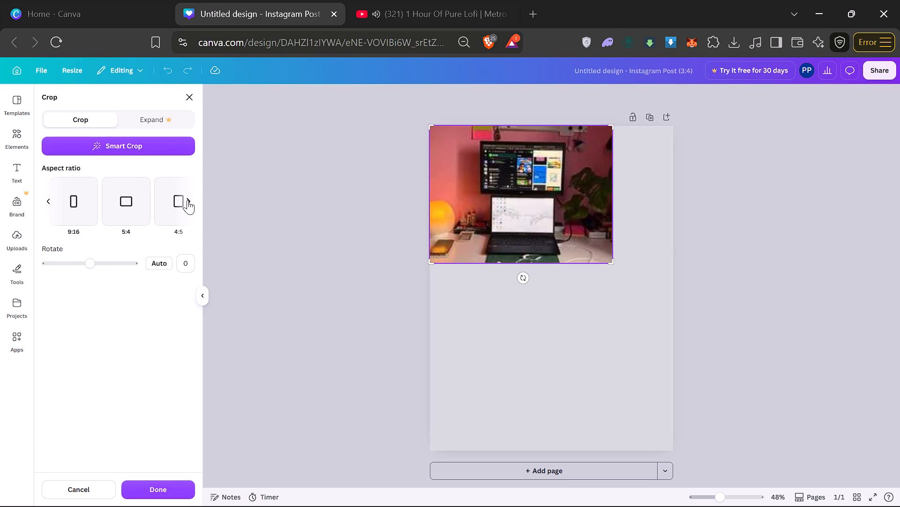
pyautogui.click(187, 200)
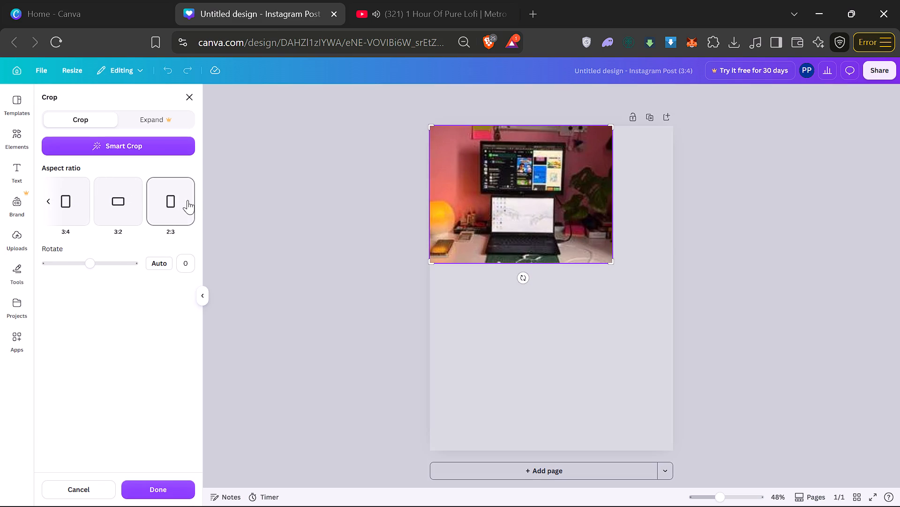
pyautogui.click(115, 204)
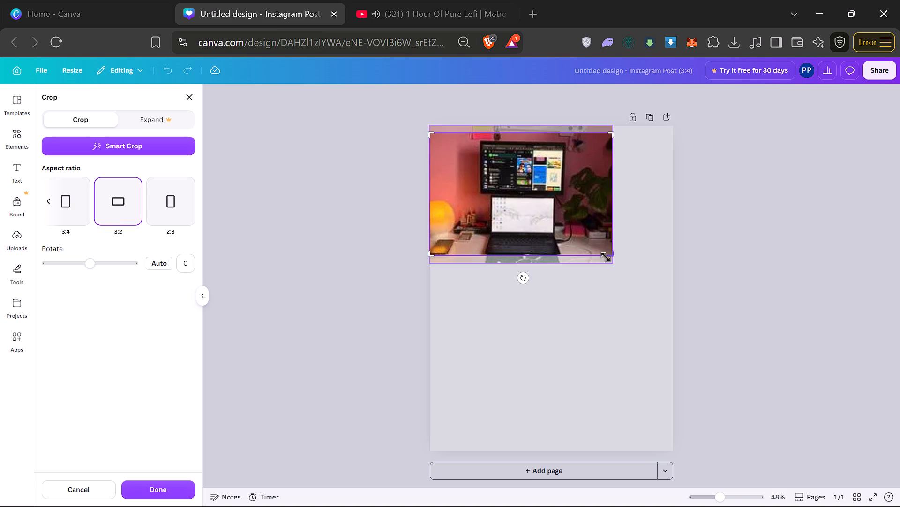
pyautogui.moveTo(572, 224); pyautogui.dragTo(571, 217)
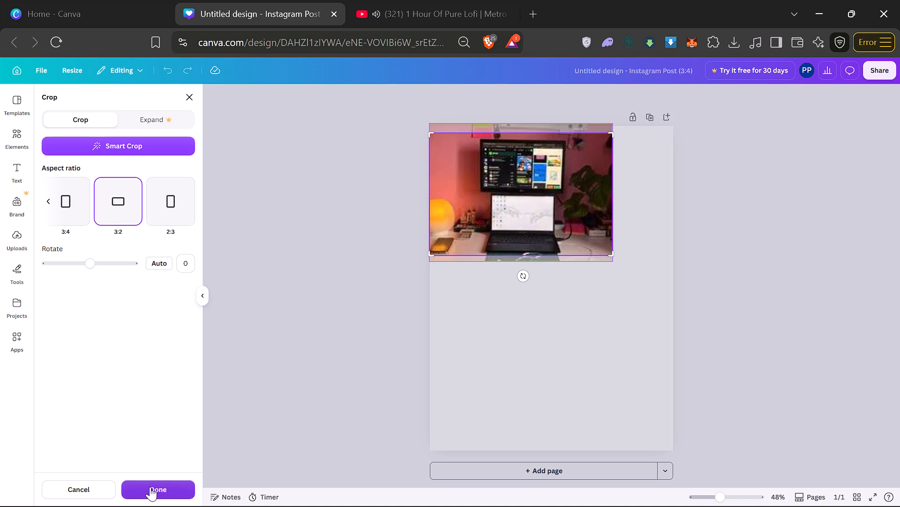
# Enlarge the desk photo's 3:2 crop frame to nearly the photo's full width and reposition the photo inside it.
pyautogui.click(90, 269)
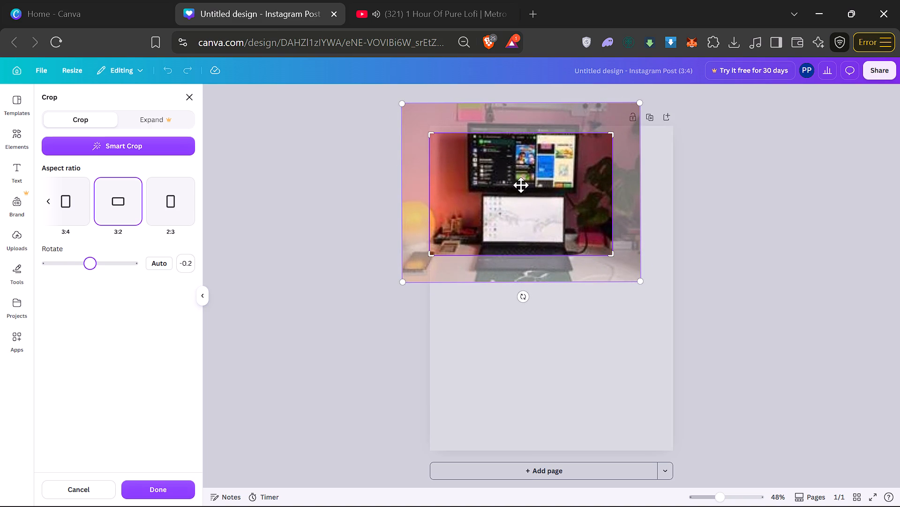
pyautogui.moveTo(521, 185); pyautogui.dragTo(527, 177)
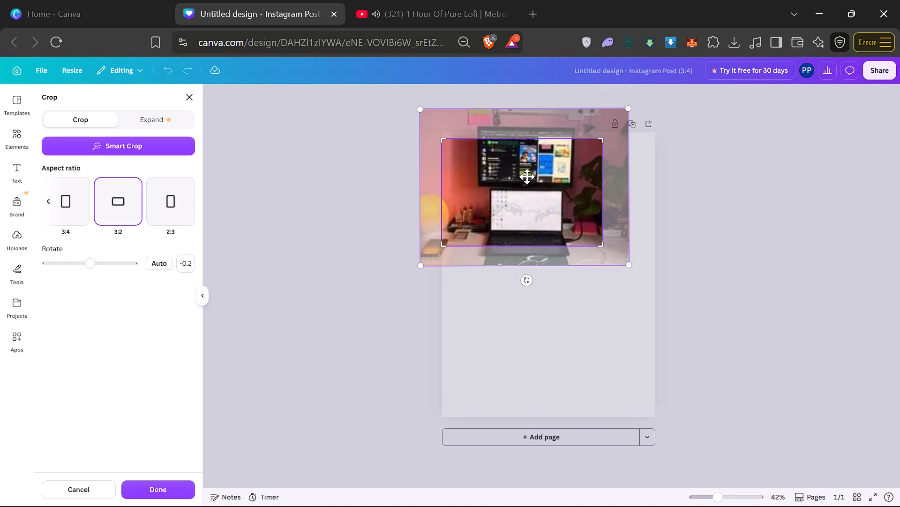
pyautogui.moveTo(442, 140); pyautogui.dragTo(415, 110)
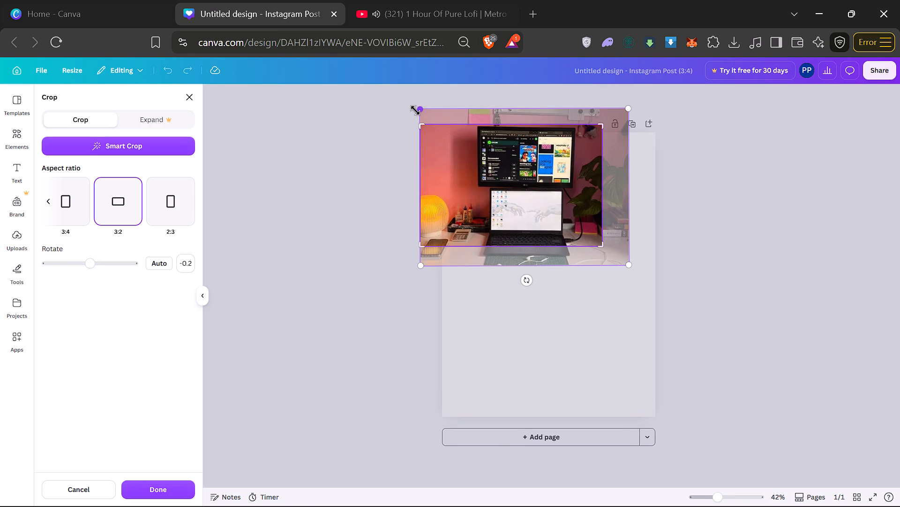
pyautogui.moveTo(602, 126); pyautogui.dragTo(628, 114)
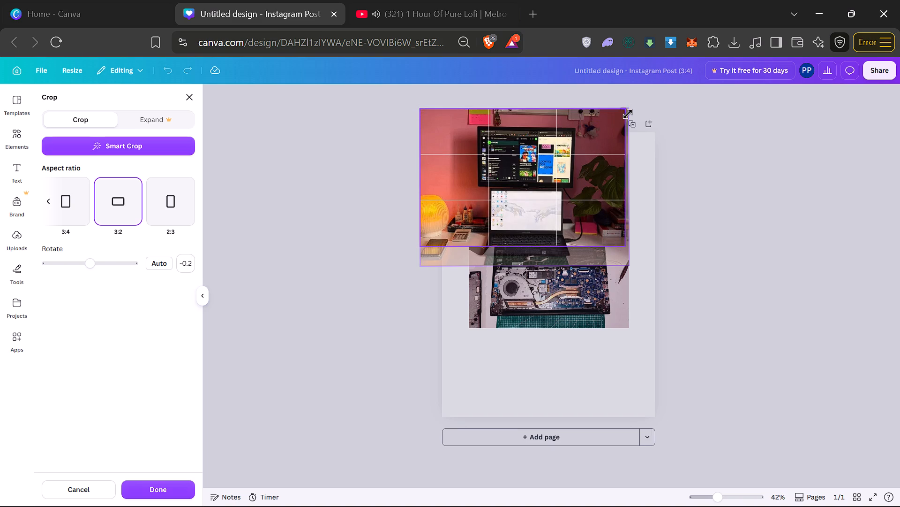
pyautogui.moveTo(628, 114); pyautogui.dragTo(628, 113)
pyautogui.moveTo(577, 176); pyautogui.dragTo(570, 163)
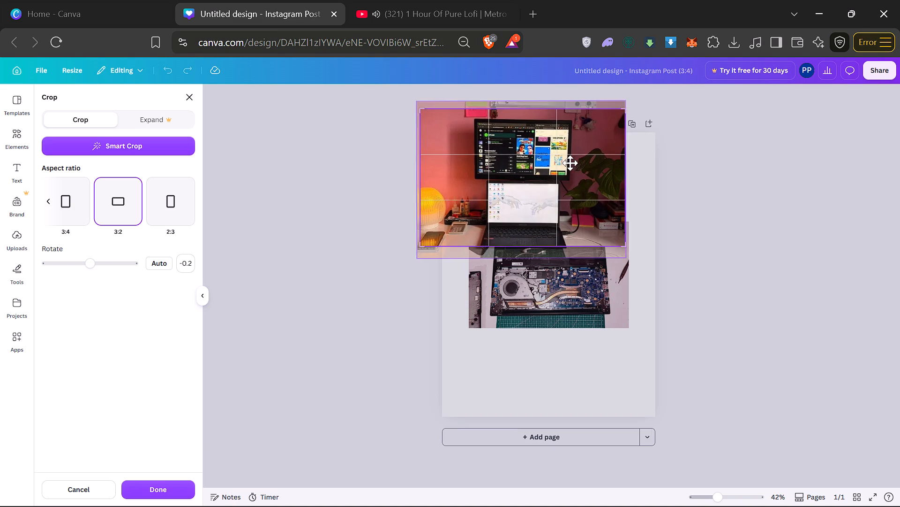
pyautogui.moveTo(570, 163); pyautogui.dragTo(565, 157)
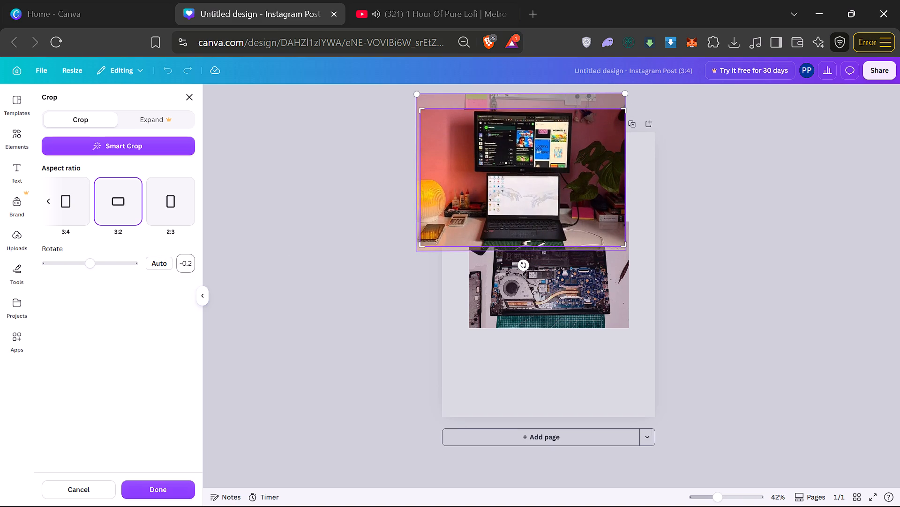
# Set the crop rotation to -0.3 and apply the crop to the desk photo.
pyautogui.click(187, 264)
pyautogui.click(187, 264)
pyautogui.write('-0.3')
pyautogui.press('BackSpace')
pyautogui.press('3')
pyautogui.press('Return')
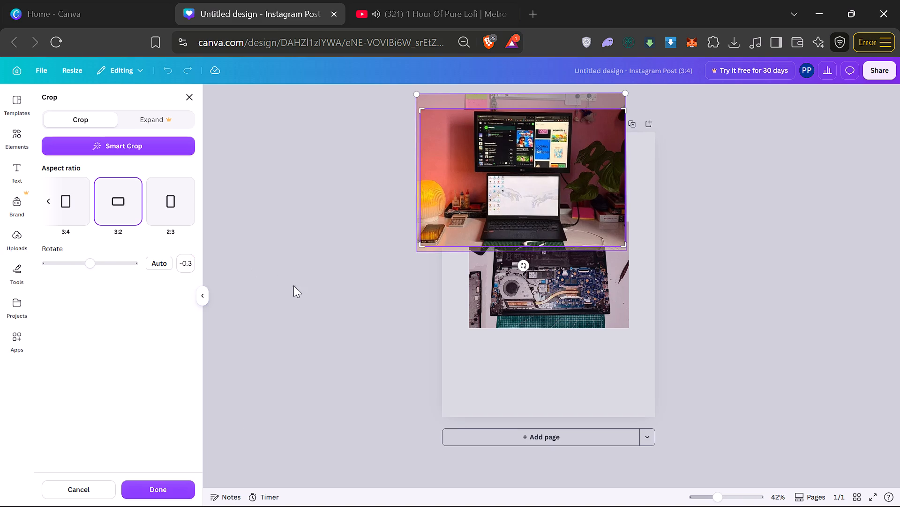
pyautogui.click(151, 481)
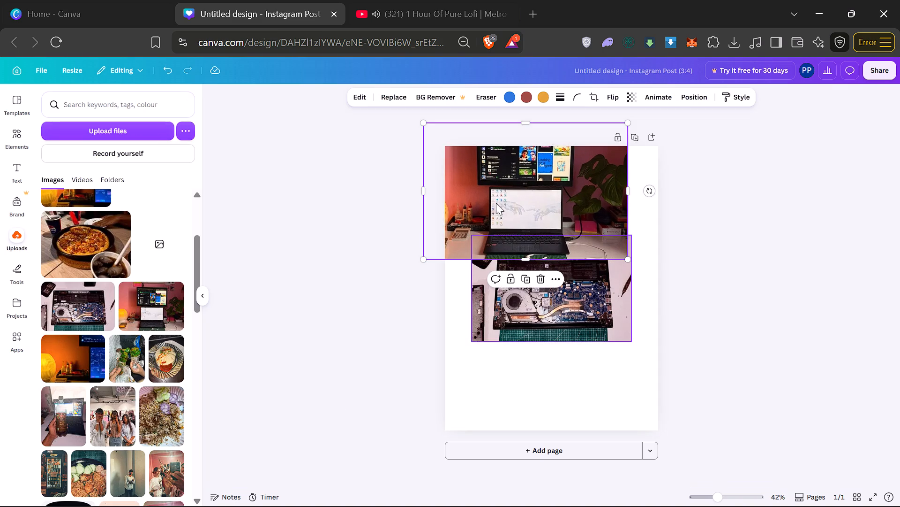
# Align the desk photo with the page's top-left corner and enlarge it to the full page width.
pyautogui.moveTo(492, 195); pyautogui.dragTo(515, 215)
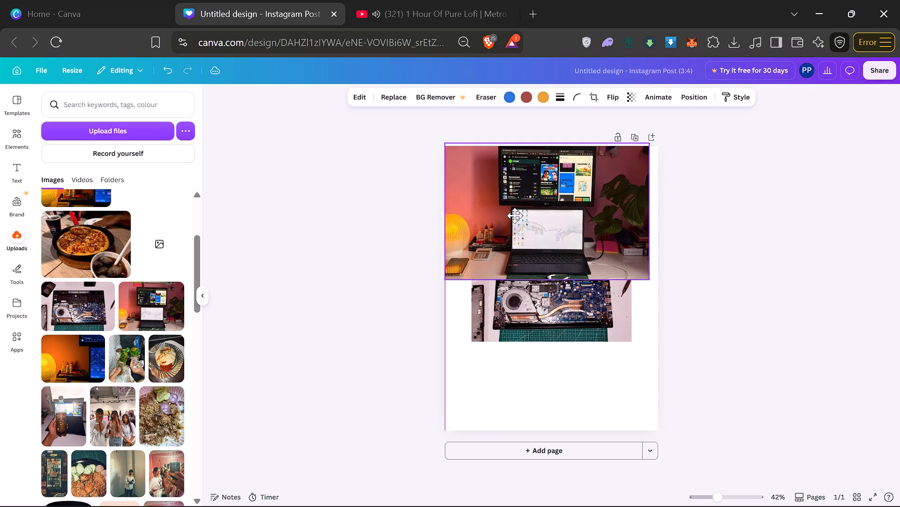
pyautogui.moveTo(515, 215); pyautogui.dragTo(516, 221)
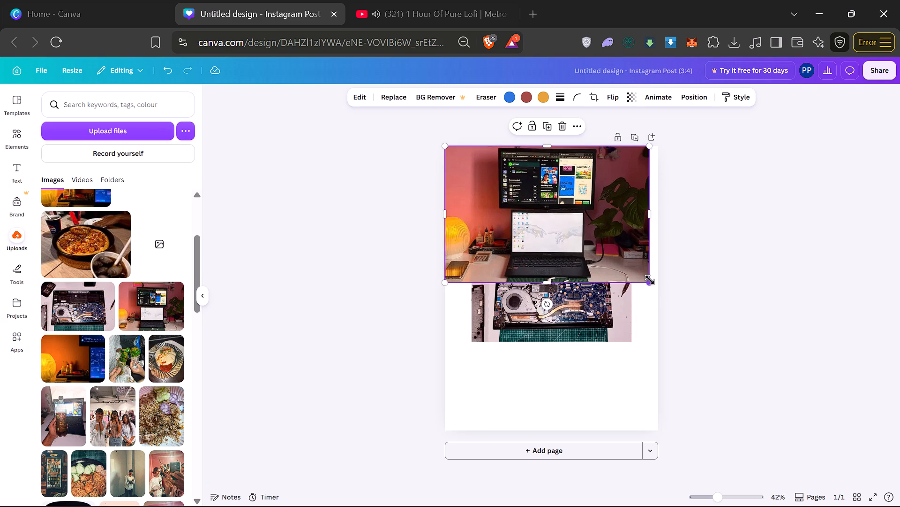
pyautogui.moveTo(650, 280); pyautogui.dragTo(658, 289)
# Crop the opened-laptop photo to a 3:2 aspect ratio, keeping nearly the whole image, and apply the crop.
pyautogui.click(560, 324)
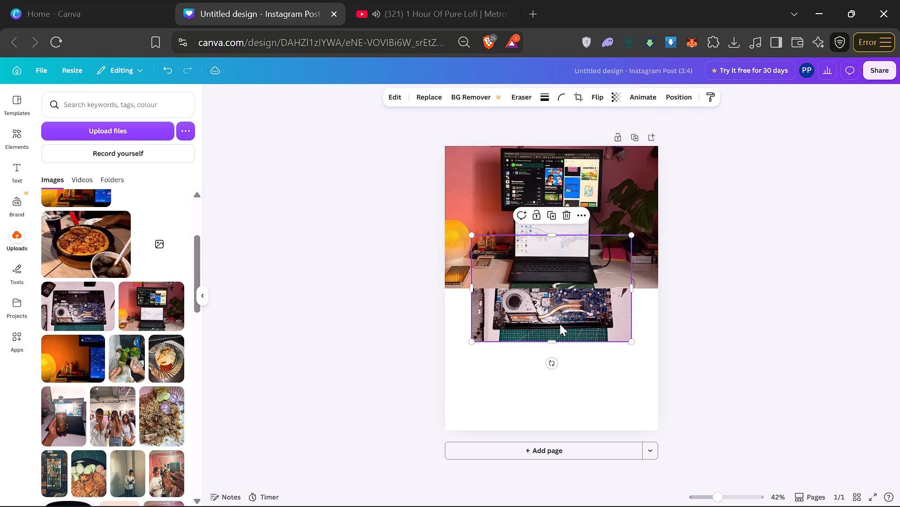
pyautogui.click(579, 98)
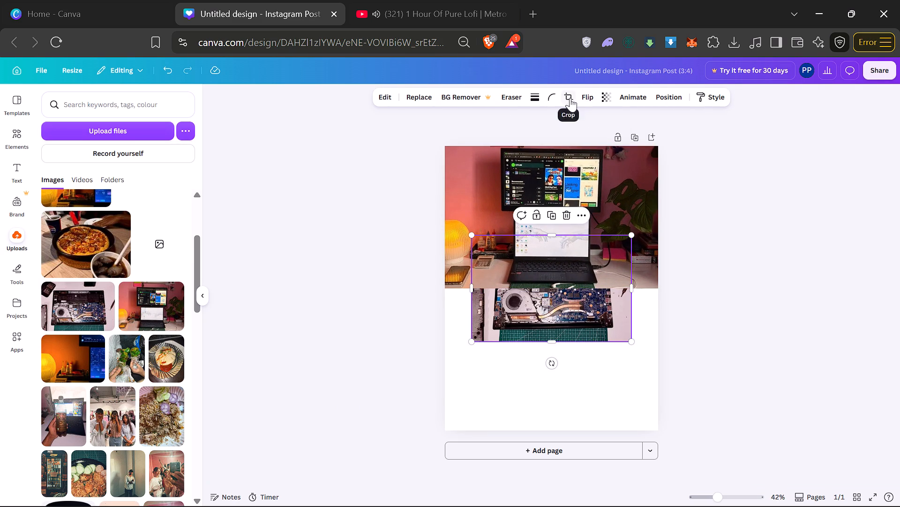
pyautogui.click(570, 98)
pyautogui.tripleClick(191, 201)
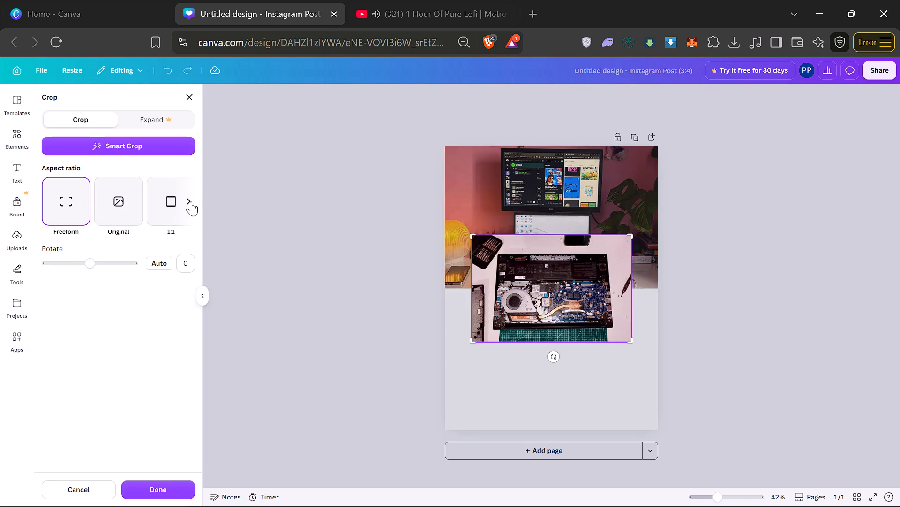
pyautogui.click(191, 201)
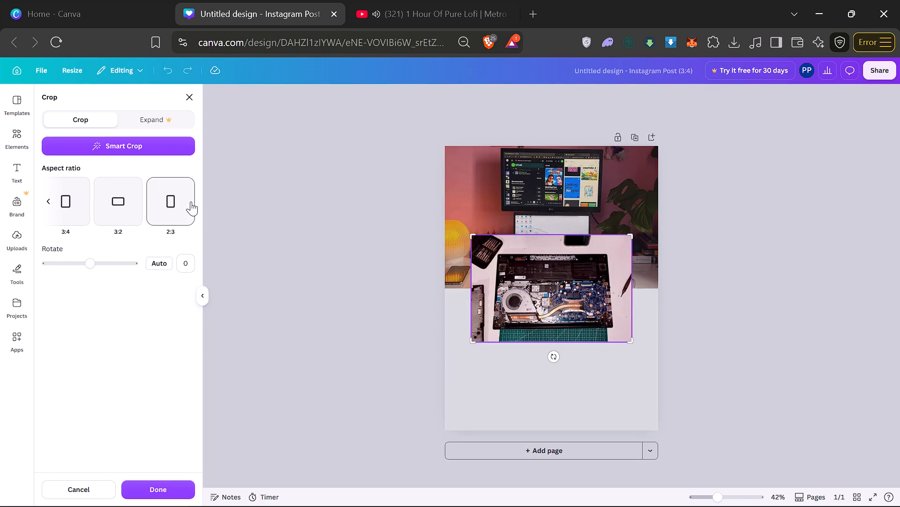
pyautogui.click(118, 197)
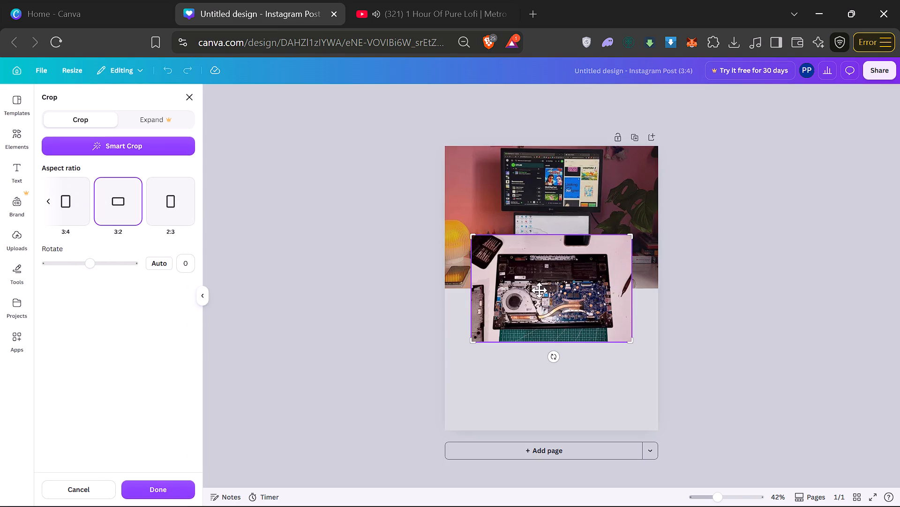
pyautogui.click(472, 237)
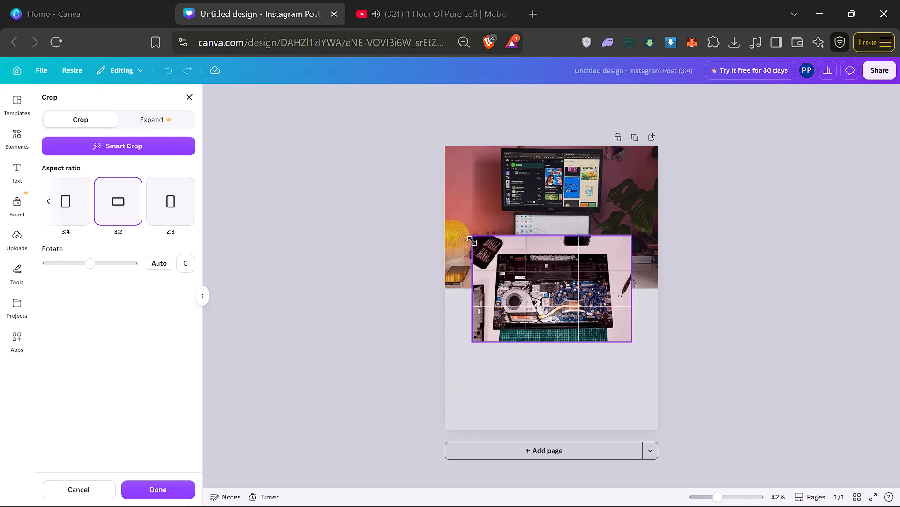
pyautogui.click(151, 489)
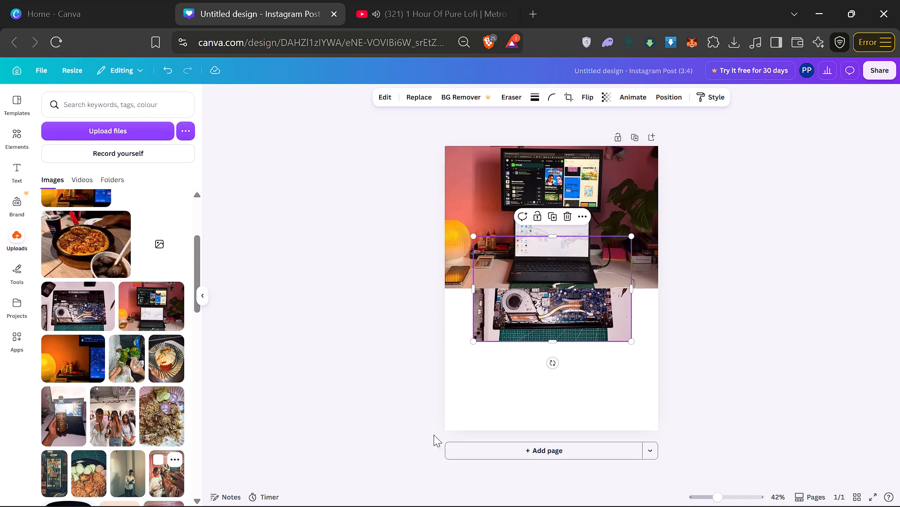
# Move the opened-laptop photo to the page's bottom-left corner and enlarge it to fill the lower half below the desk photo.
pyautogui.moveTo(554, 321); pyautogui.dragTo(529, 414)
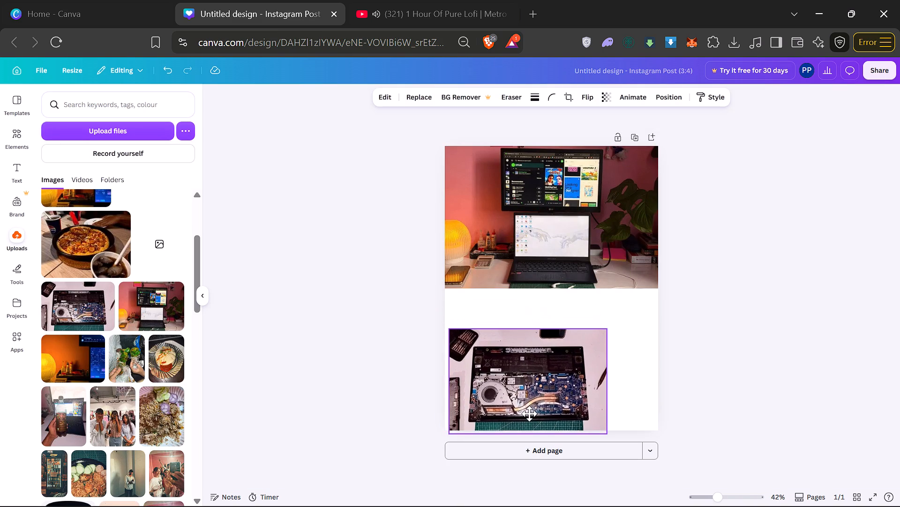
pyautogui.moveTo(529, 414); pyautogui.dragTo(527, 408)
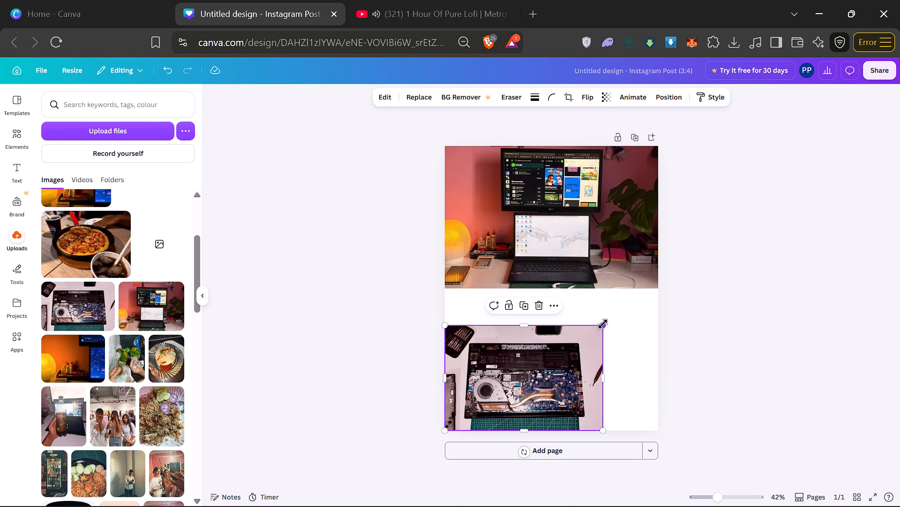
pyautogui.moveTo(603, 324); pyautogui.dragTo(660, 294)
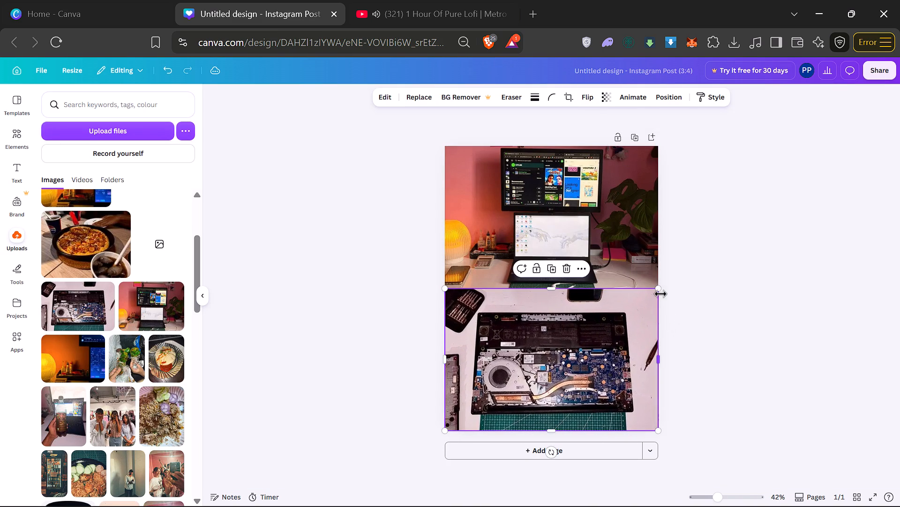
pyautogui.click(354, 232)
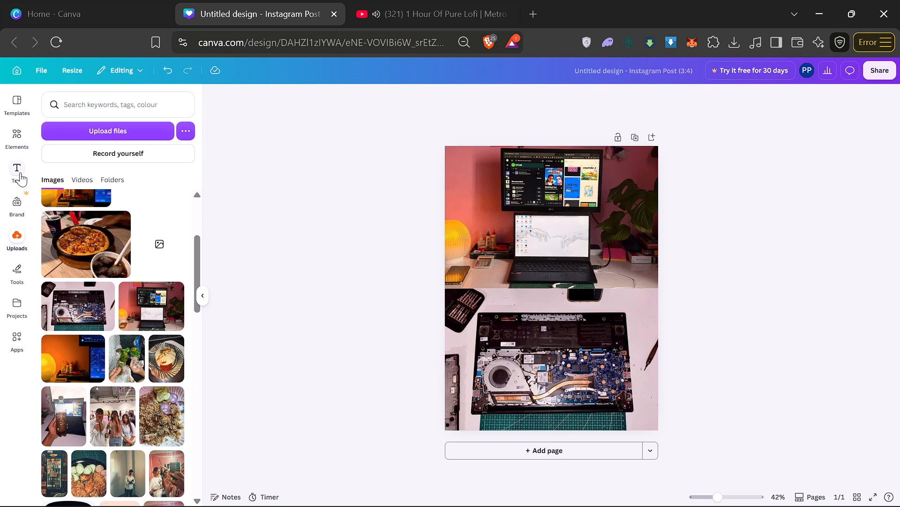
# Open the search for text fonts and combinations.
pyautogui.click(20, 172)
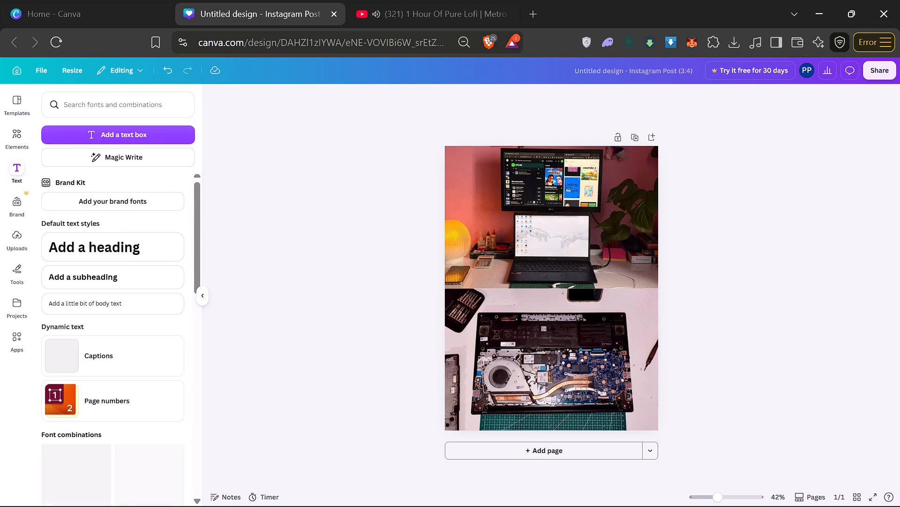
pyautogui.click(83, 108)
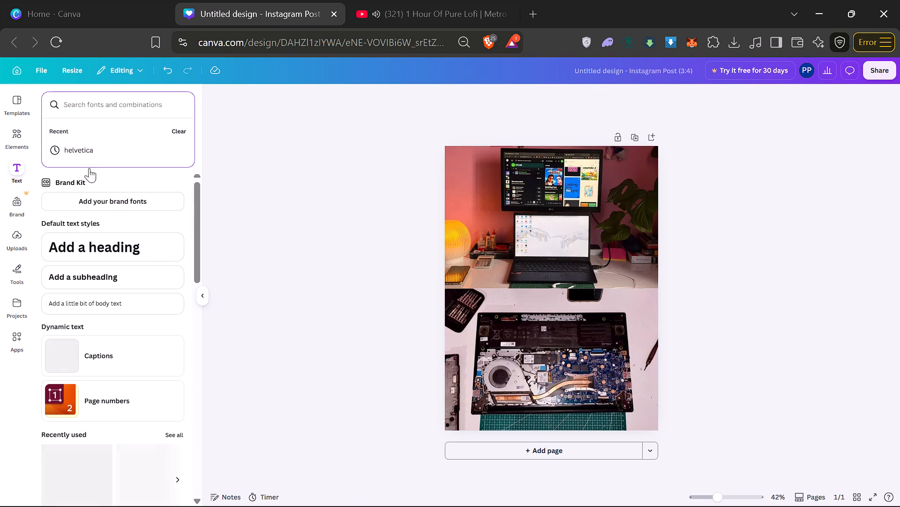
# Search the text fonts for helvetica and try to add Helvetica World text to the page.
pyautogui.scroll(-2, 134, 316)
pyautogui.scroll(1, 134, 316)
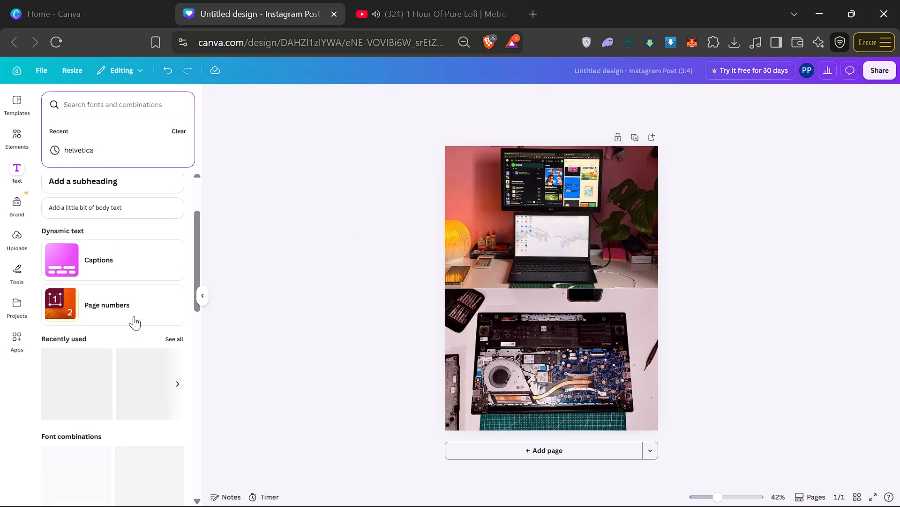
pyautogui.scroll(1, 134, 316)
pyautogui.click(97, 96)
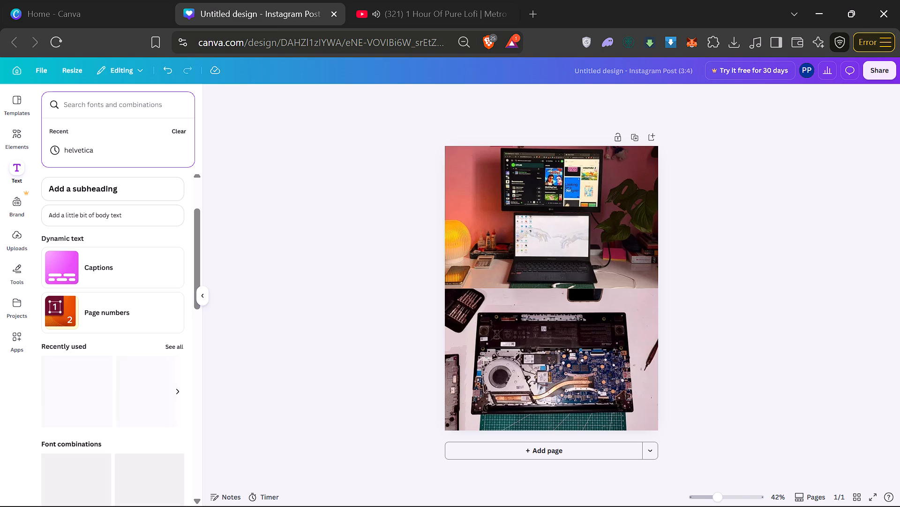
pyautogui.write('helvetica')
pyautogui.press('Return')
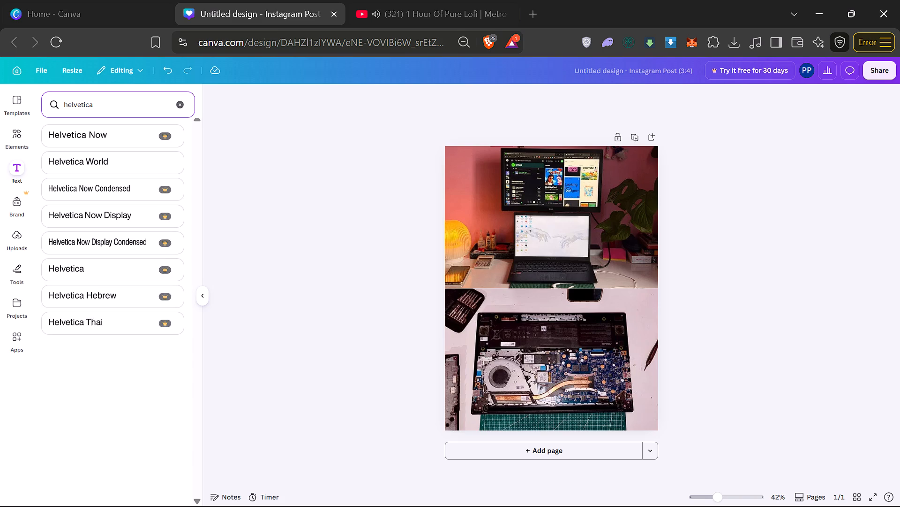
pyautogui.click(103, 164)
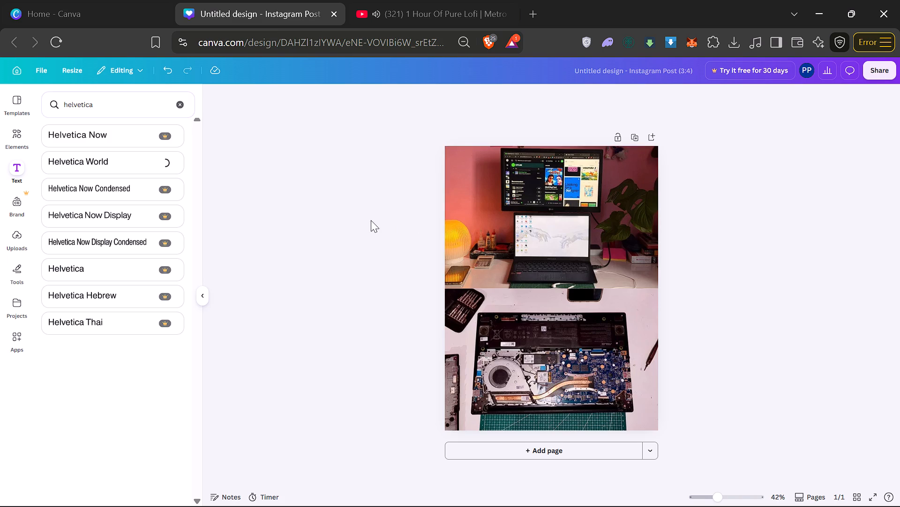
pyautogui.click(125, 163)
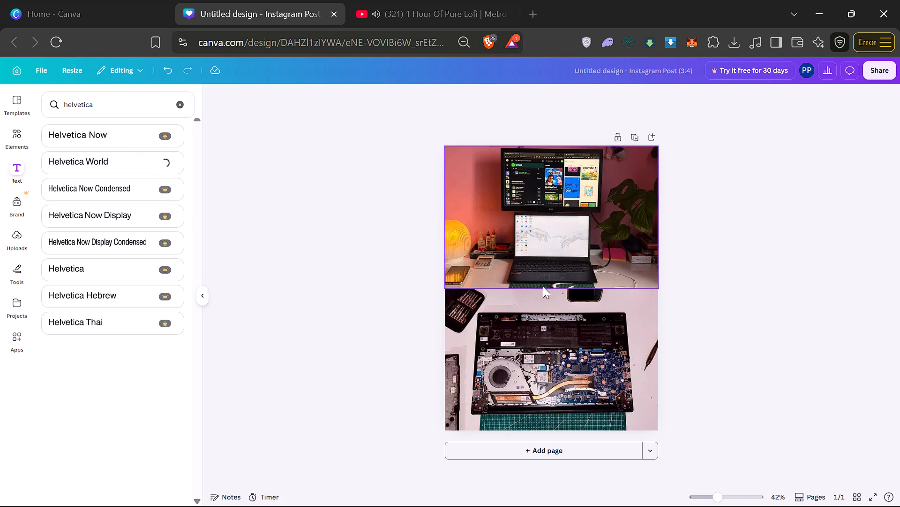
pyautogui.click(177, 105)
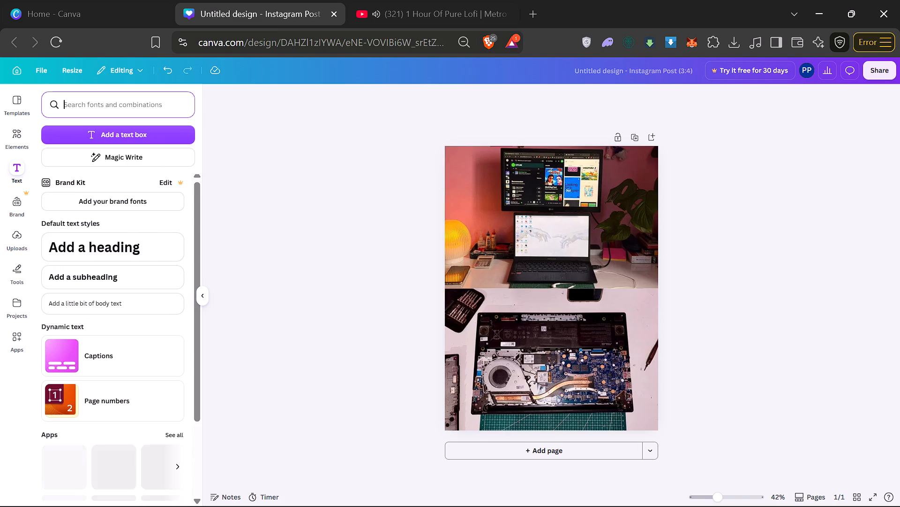
# Add a subheading to the page and replace its text with "Making".
pyautogui.scroll(-1, 153, 246)
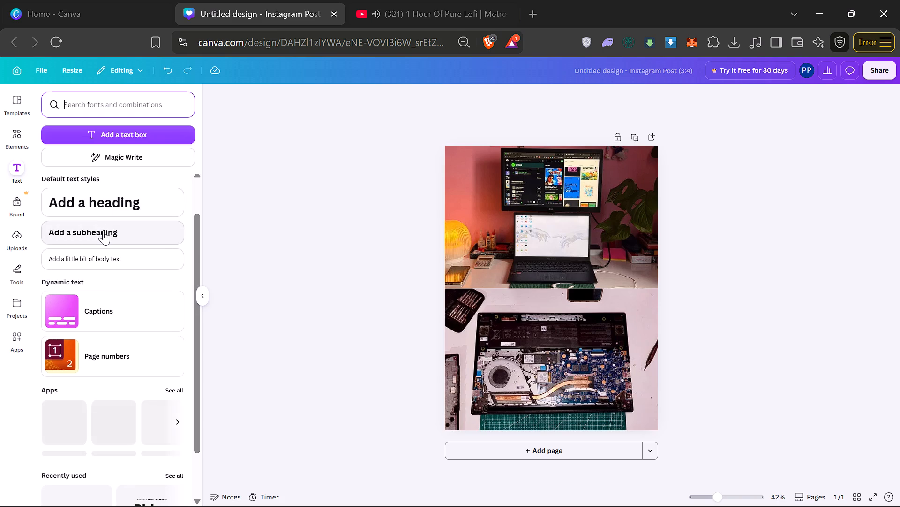
pyautogui.click(105, 230)
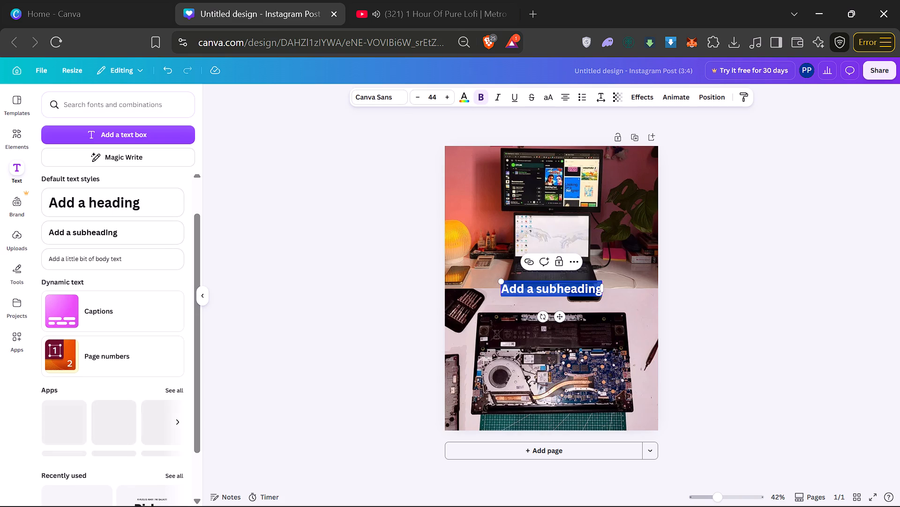
pyautogui.doubleClick(566, 288)
pyautogui.hotkey('ctrl', 'a')
pyautogui.write('Making')
# Colour the "Making" text dark navy blue from the default solid colours.
pyautogui.click(464, 96)
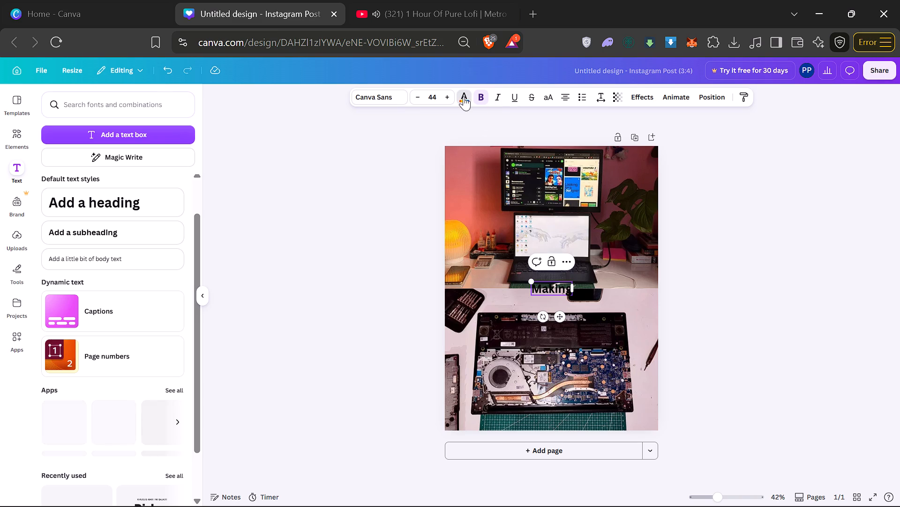
pyautogui.scroll(-1, 112, 409)
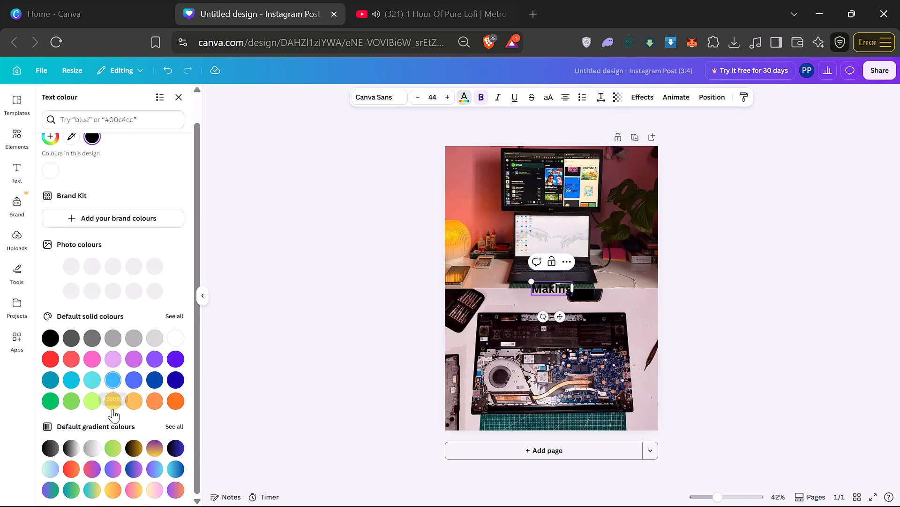
pyautogui.click(173, 378)
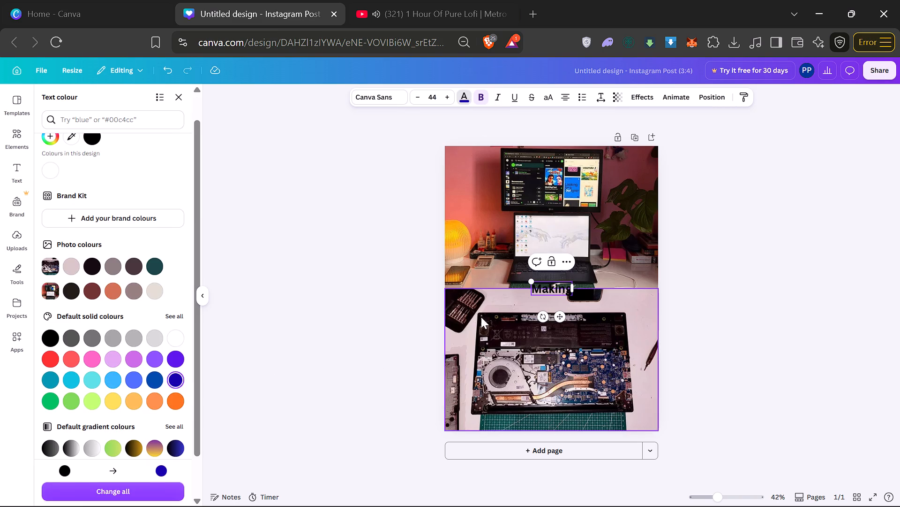
pyautogui.click(178, 381)
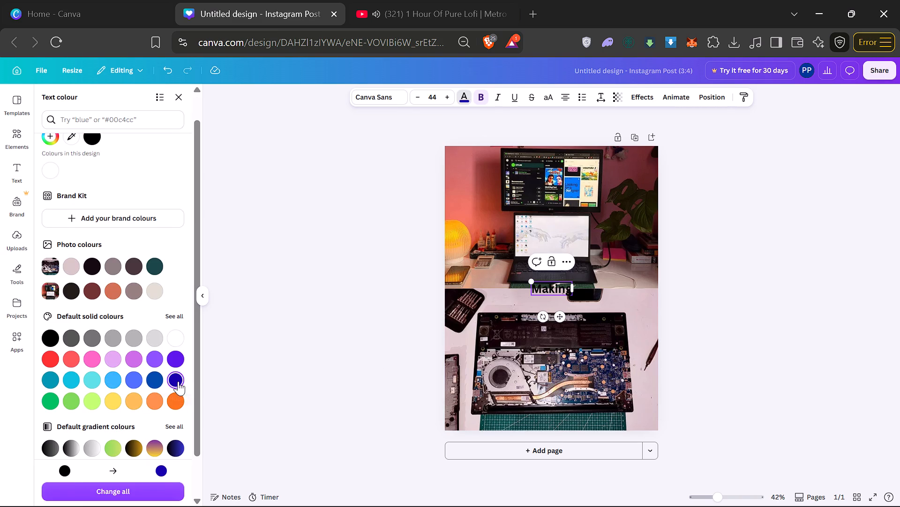
pyautogui.doubleClick(555, 293)
pyautogui.hotkey('ctrl', 'a')
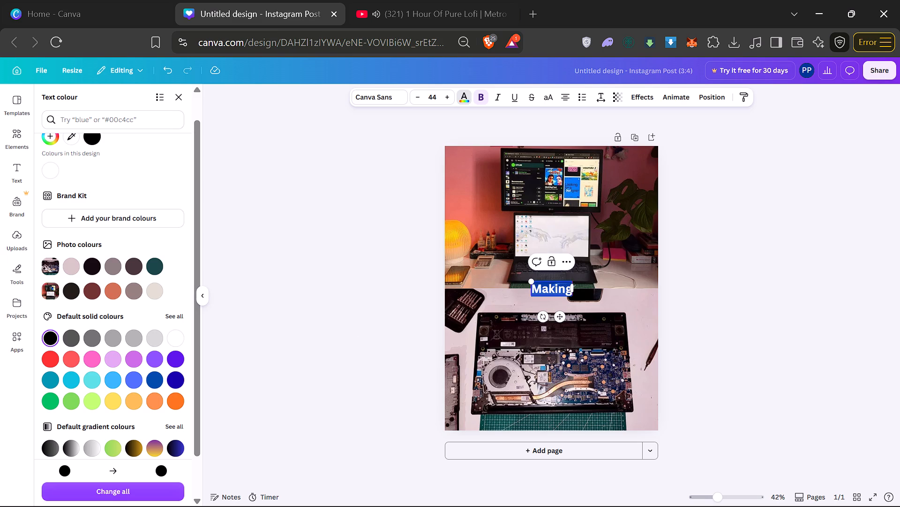
pyautogui.click(465, 98)
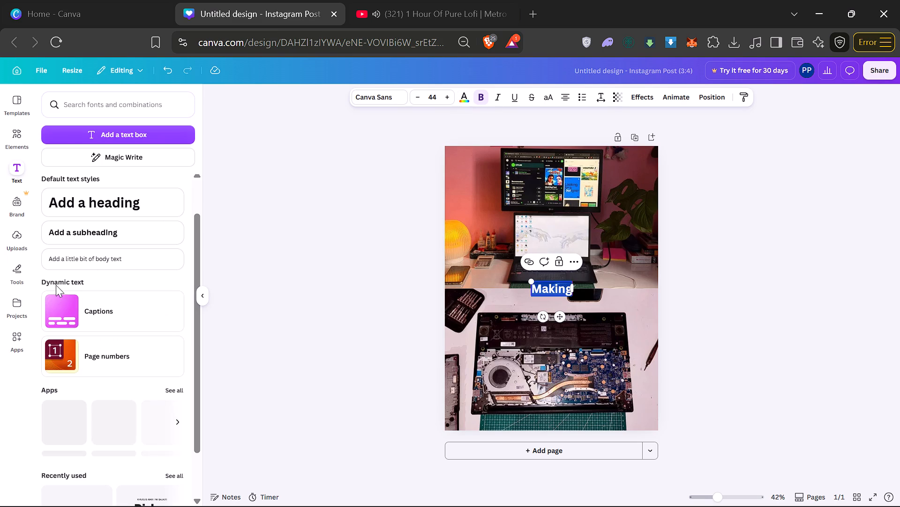
pyautogui.click(462, 98)
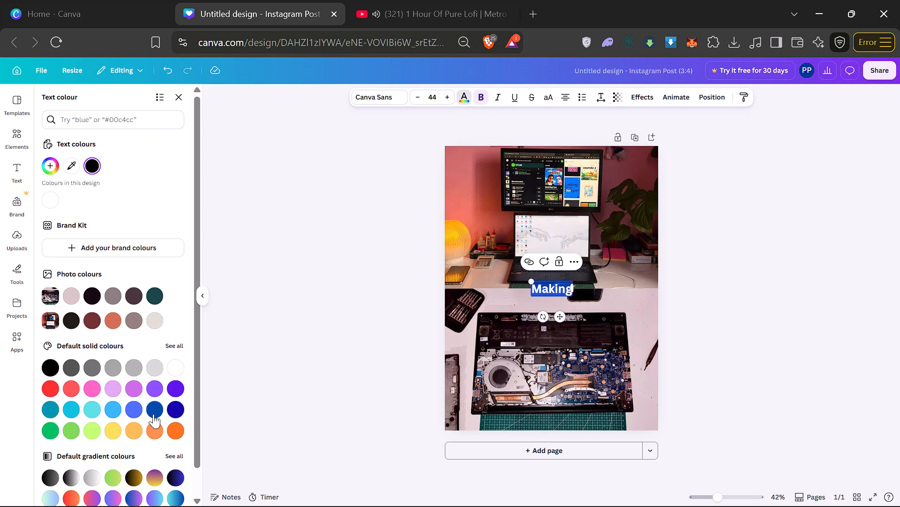
pyautogui.click(180, 407)
pyautogui.click(354, 281)
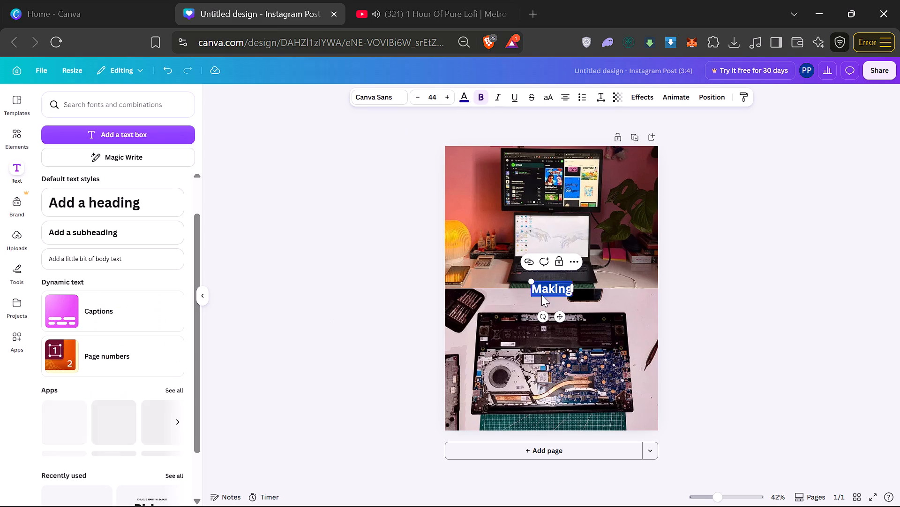
pyautogui.click(384, 254)
# Move the "Making" text to the upper-left margin corner of the page, over the desk photo.
pyautogui.moveTo(548, 290); pyautogui.dragTo(484, 176)
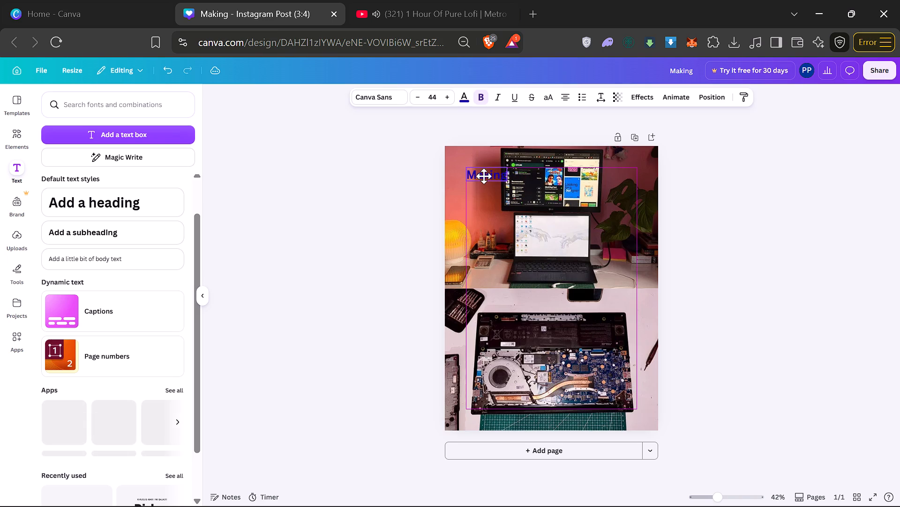
pyautogui.moveTo(484, 176); pyautogui.dragTo(484, 175)
# Set the "Making" text's font size to 25.
pyautogui.click(436, 96)
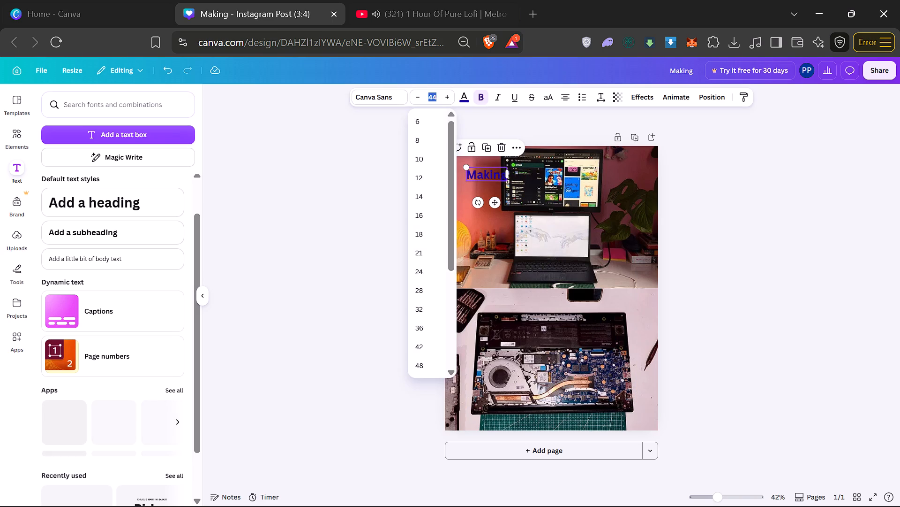
pyautogui.write('24')
pyautogui.press('BackSpace')
pyautogui.press('5')
pyautogui.press('Return')
pyautogui.click(479, 238)
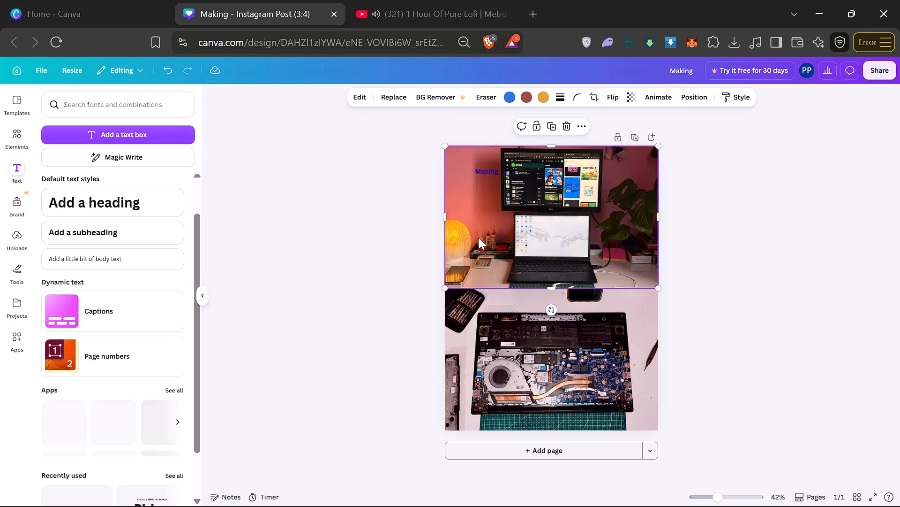
pyautogui.click(490, 173)
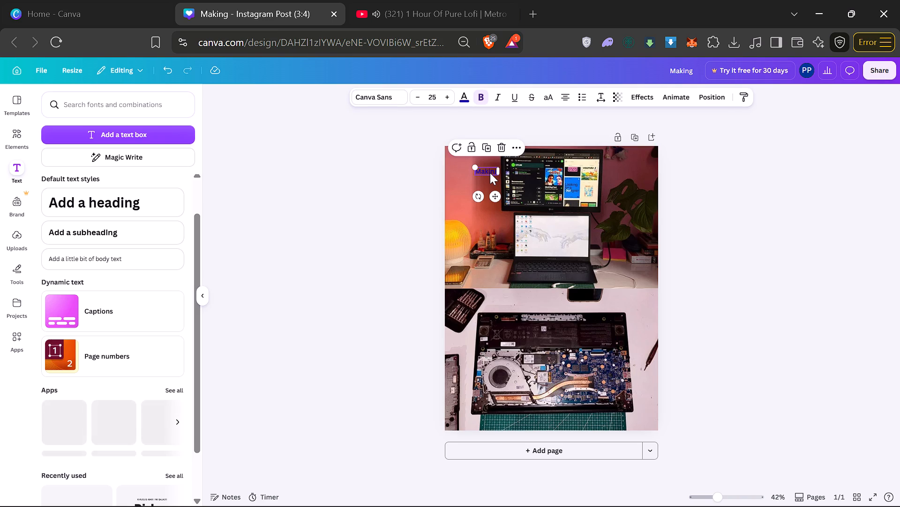
# Duplicate the "Making" text and place the copy level with it near the desk photo's upper-right corner, over the plant side.
pyautogui.hotkey('ctrl', 'd')
pyautogui.moveTo(498, 200); pyautogui.dragTo(631, 196)
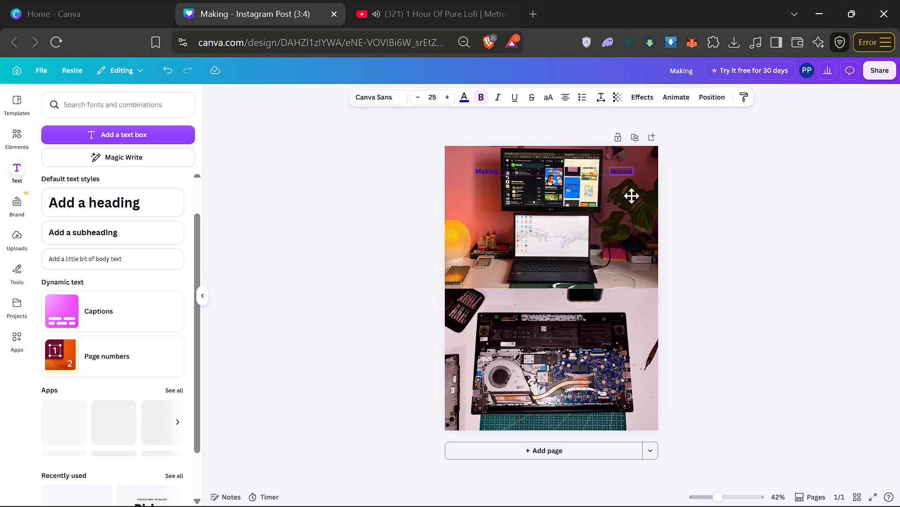
pyautogui.moveTo(631, 196); pyautogui.dragTo(637, 197)
pyautogui.click(637, 197)
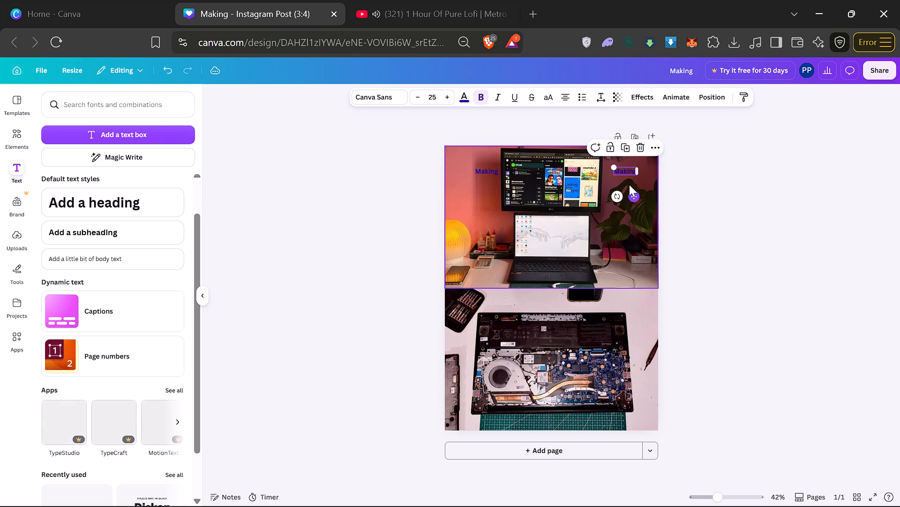
# Replace the text of the upper-right "Making" copy with "late".
pyautogui.doubleClick(628, 168)
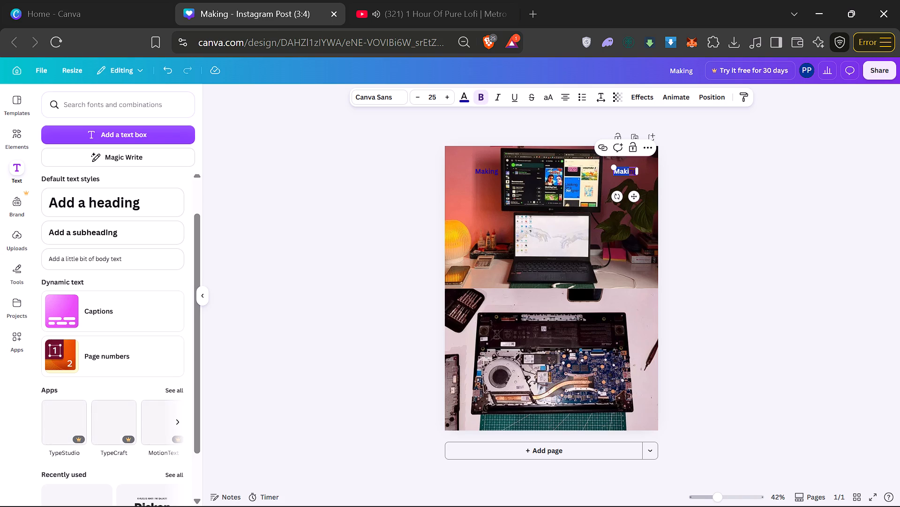
pyautogui.hotkey('ctrl', 'a')
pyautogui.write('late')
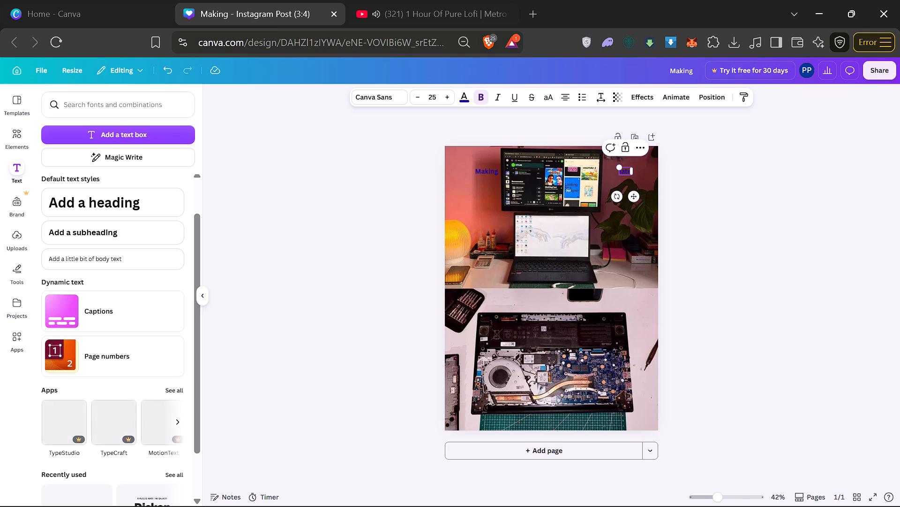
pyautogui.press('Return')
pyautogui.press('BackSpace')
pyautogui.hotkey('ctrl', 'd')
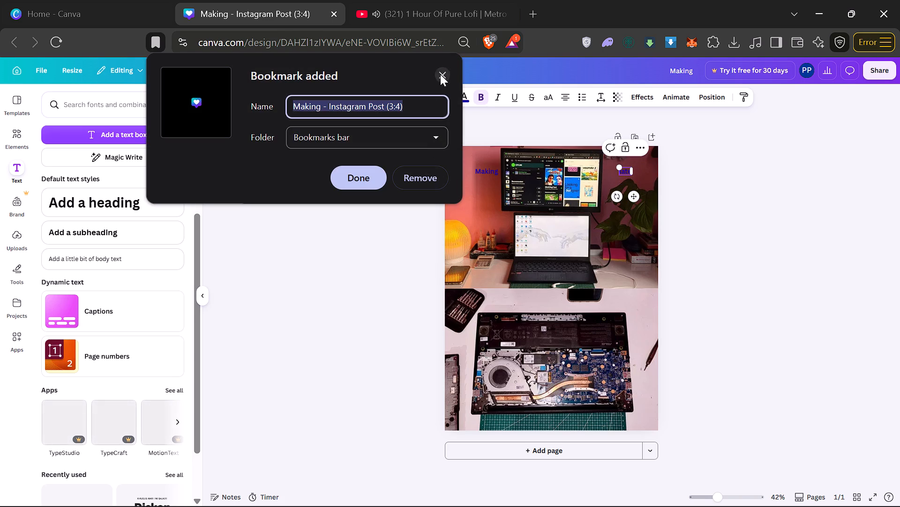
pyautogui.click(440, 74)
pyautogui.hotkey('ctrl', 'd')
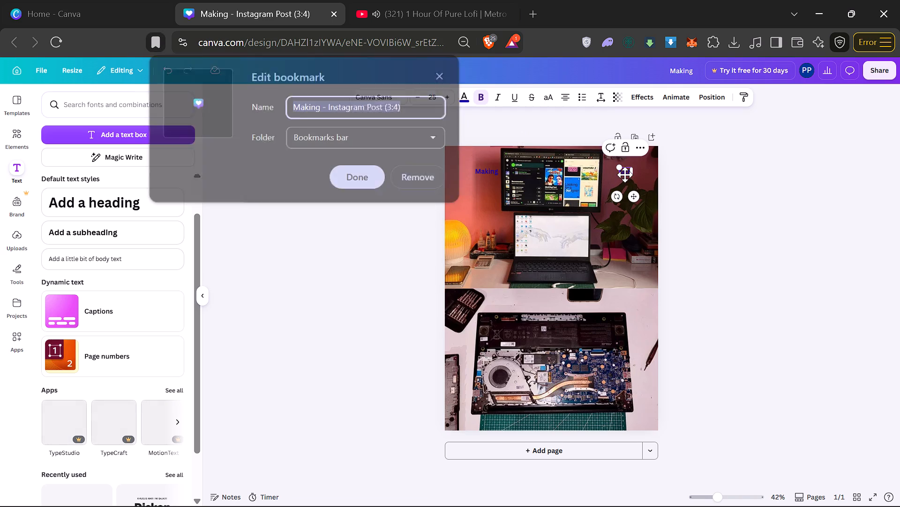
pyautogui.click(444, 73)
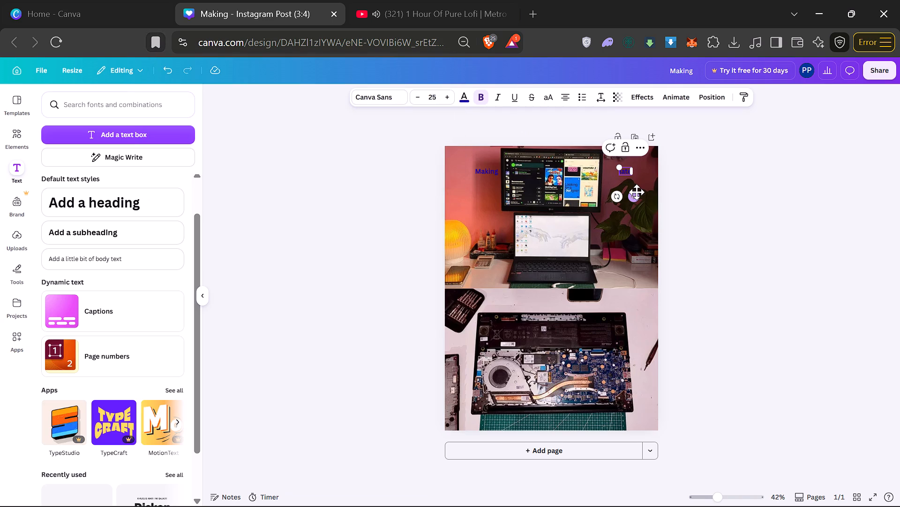
# Duplicate the "late" text and place the copy at the desk photo's lower-left edge, below "Making".
pyautogui.click(637, 192)
pyautogui.click(698, 186)
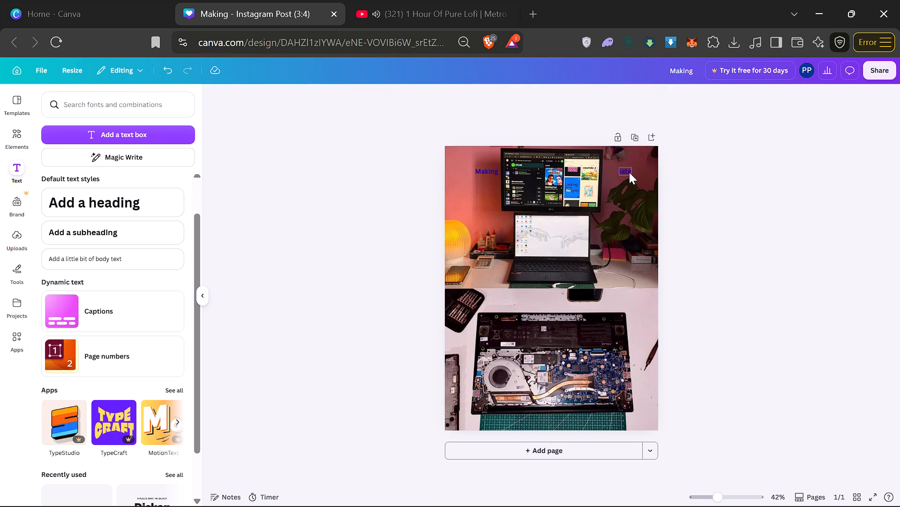
pyautogui.click(629, 172)
pyautogui.hotkey('ctrl', 'd')
pyautogui.moveTo(637, 202); pyautogui.dragTo(528, 286)
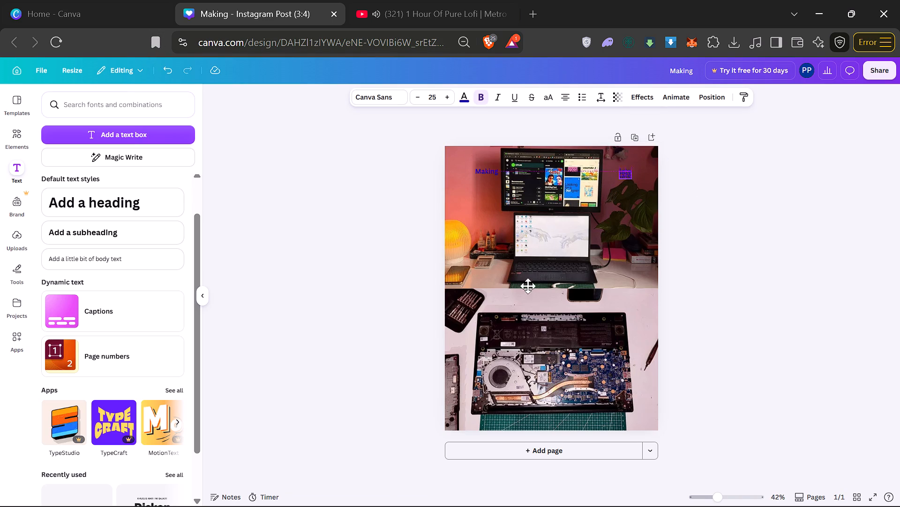
pyautogui.moveTo(528, 286); pyautogui.dragTo(491, 313)
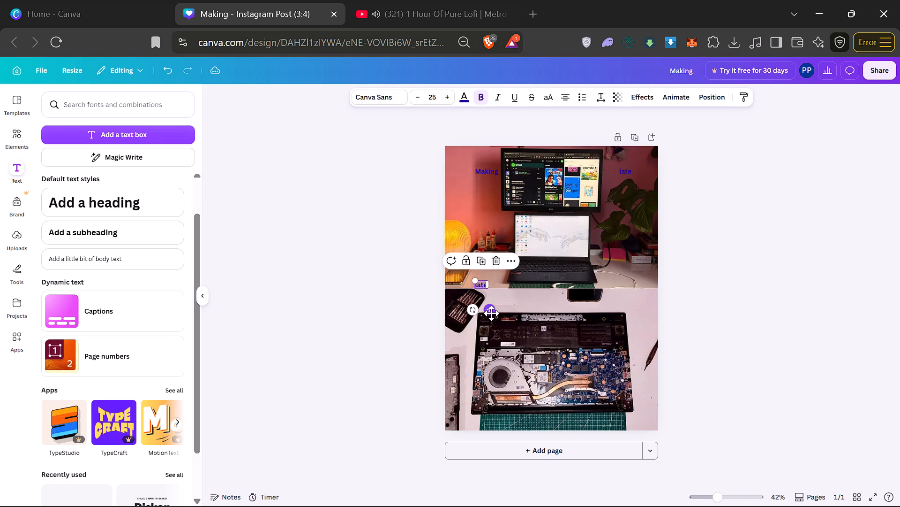
# Replace the text of the lower-left "late" copy with "nights".
pyautogui.click(480, 284)
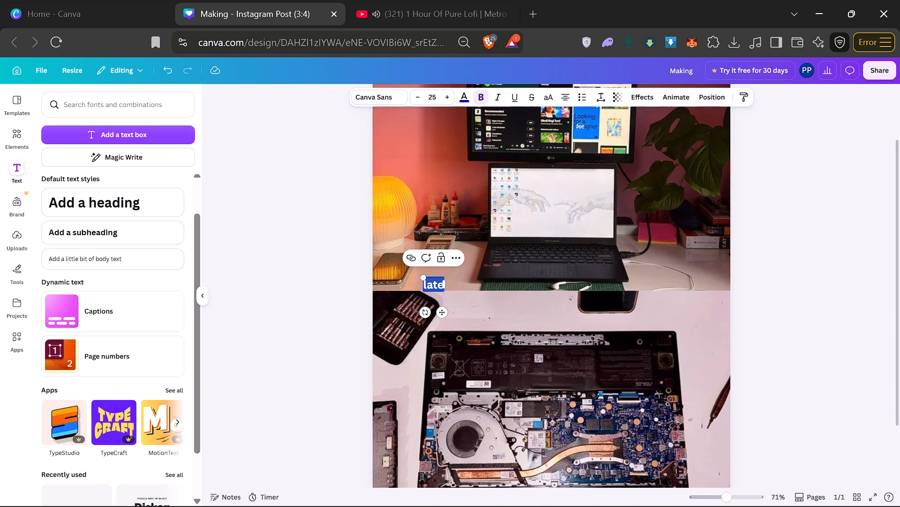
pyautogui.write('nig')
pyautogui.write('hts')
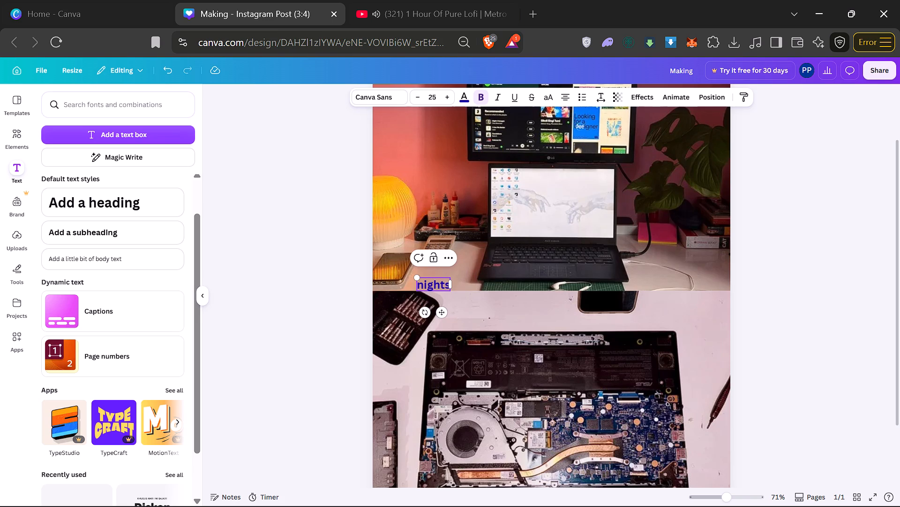
# Duplicate the "nights" text, place the copy level with it near the desk photo's lower-right corner, and replace its text with "whole".
pyautogui.click(431, 286)
pyautogui.click(324, 256)
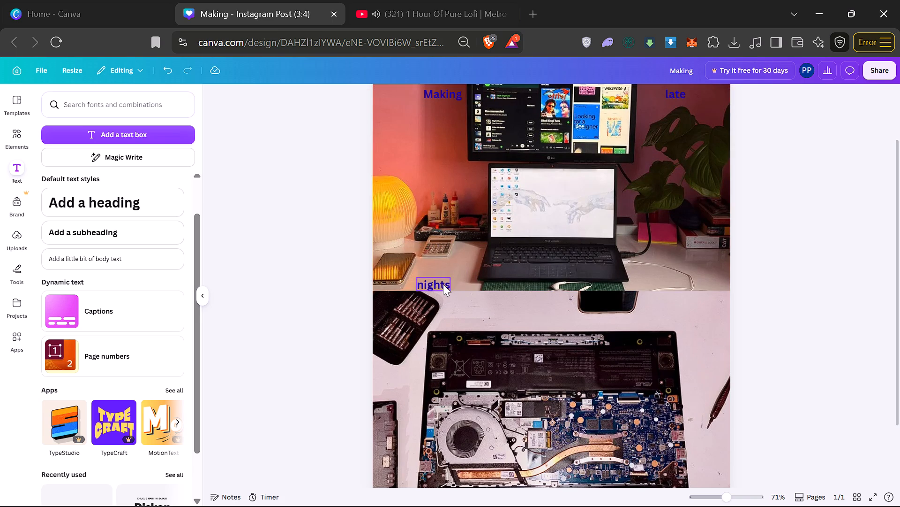
pyautogui.click(443, 284)
pyautogui.hotkey('ctrl', 'd')
pyautogui.moveTo(446, 317); pyautogui.dragTo(690, 294)
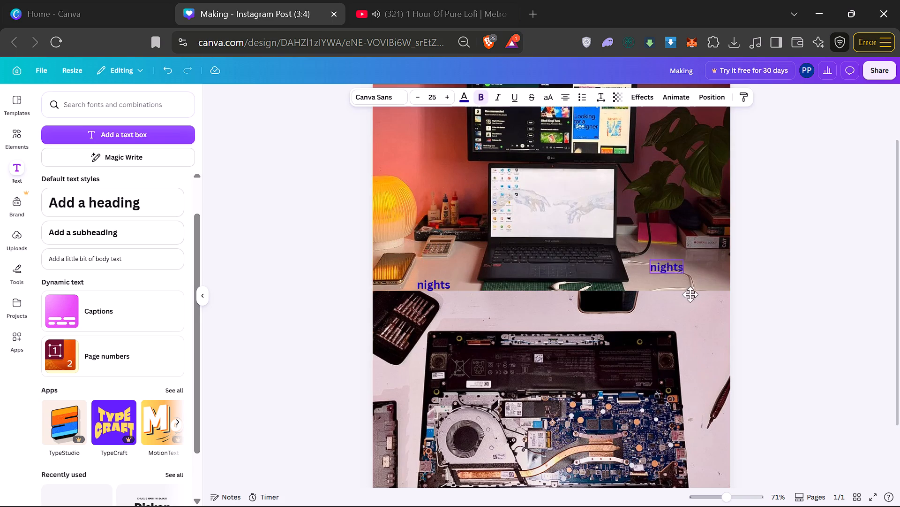
pyautogui.moveTo(690, 294); pyautogui.dragTo(682, 313)
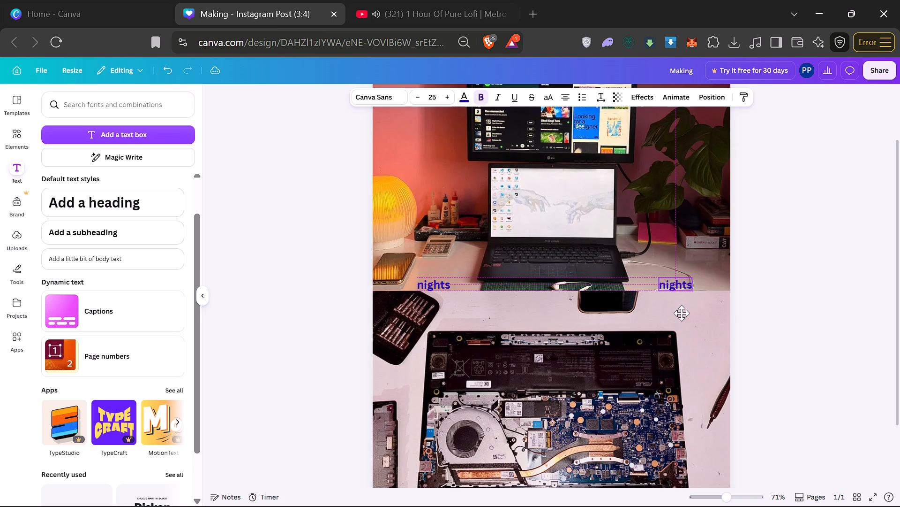
pyautogui.moveTo(682, 313); pyautogui.dragTo(685, 314)
pyautogui.doubleClick(683, 283)
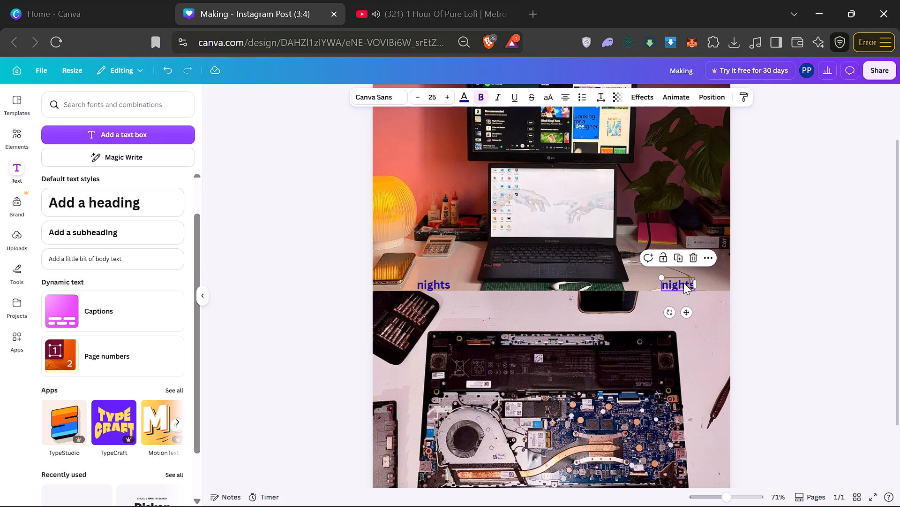
pyautogui.press('a')
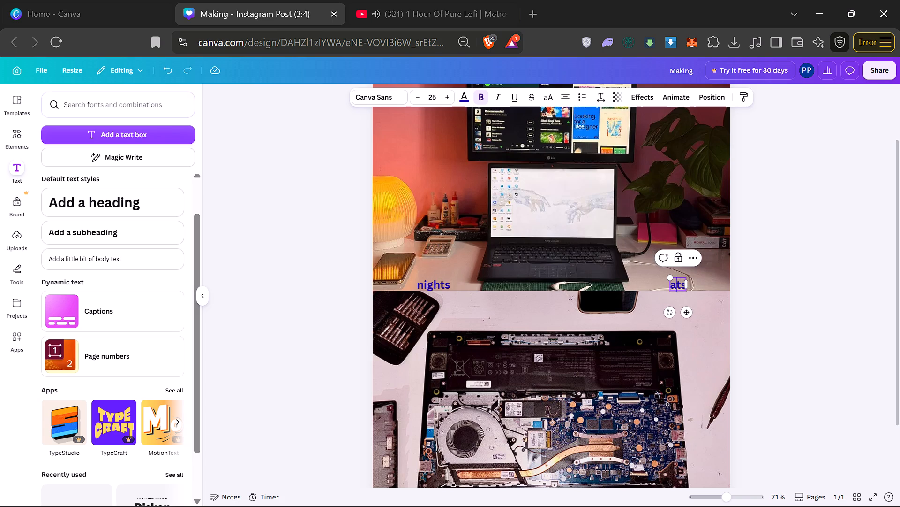
pyautogui.press('BackSpace')
pyautogui.hotkey('ctrl', 'a')
pyautogui.write('whole')
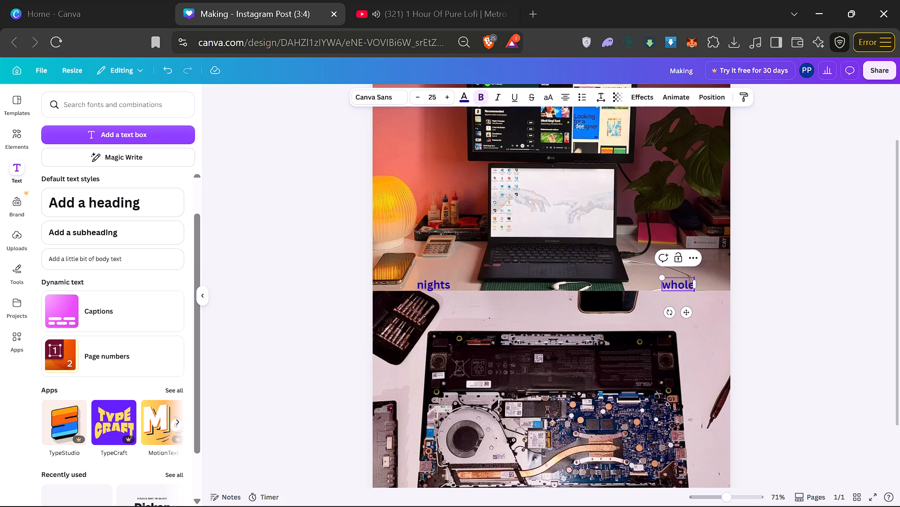
# Duplicate the "nights" text, centre the copy on the seam between the two photos, and replace its text with "a".
pyautogui.click(434, 283)
pyautogui.hotkey('ctrl', 'd')
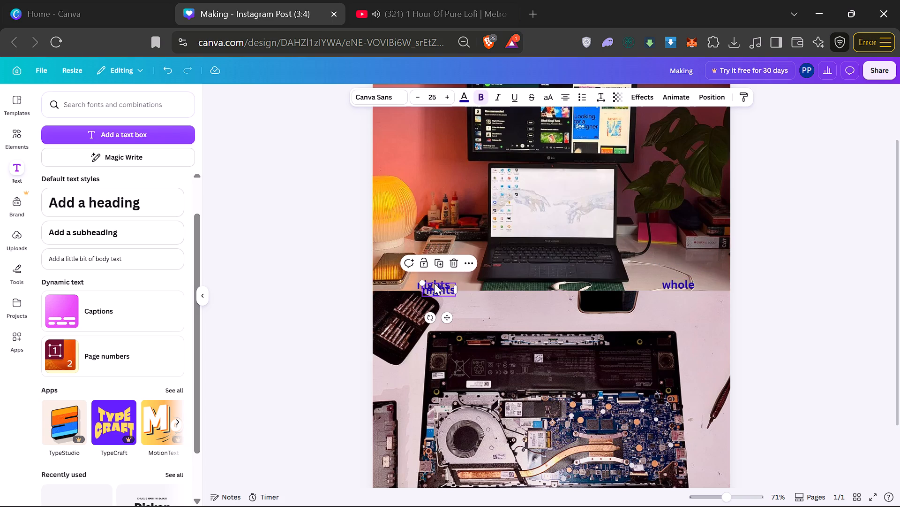
pyautogui.moveTo(446, 317); pyautogui.dragTo(570, 317)
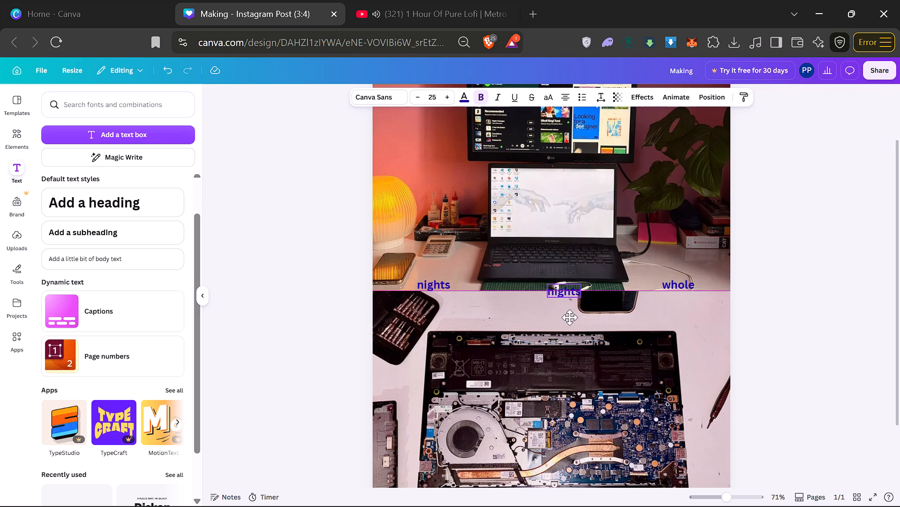
pyautogui.moveTo(570, 317); pyautogui.dragTo(563, 317)
pyautogui.doubleClick(560, 293)
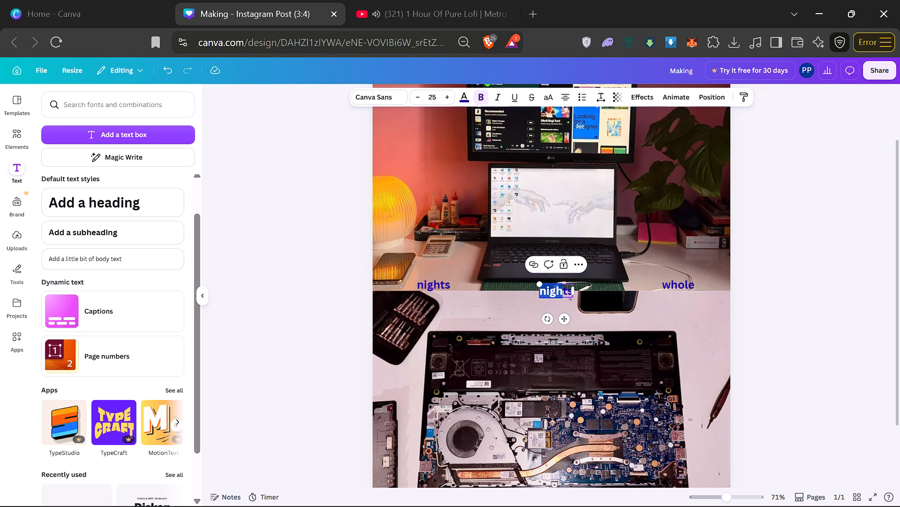
pyautogui.hotkey('ctrl', 'a')
pyautogui.hotkey('ctrl', 'a')
pyautogui.press('a')
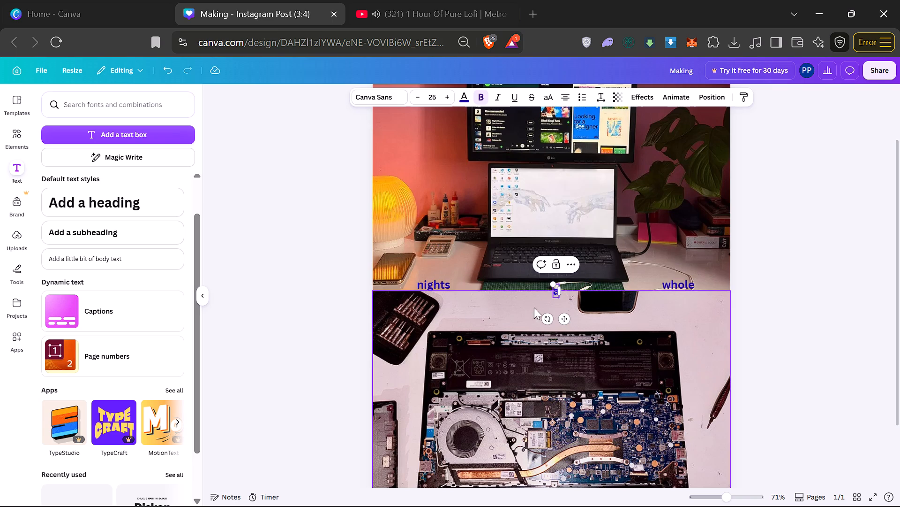
pyautogui.click(546, 312)
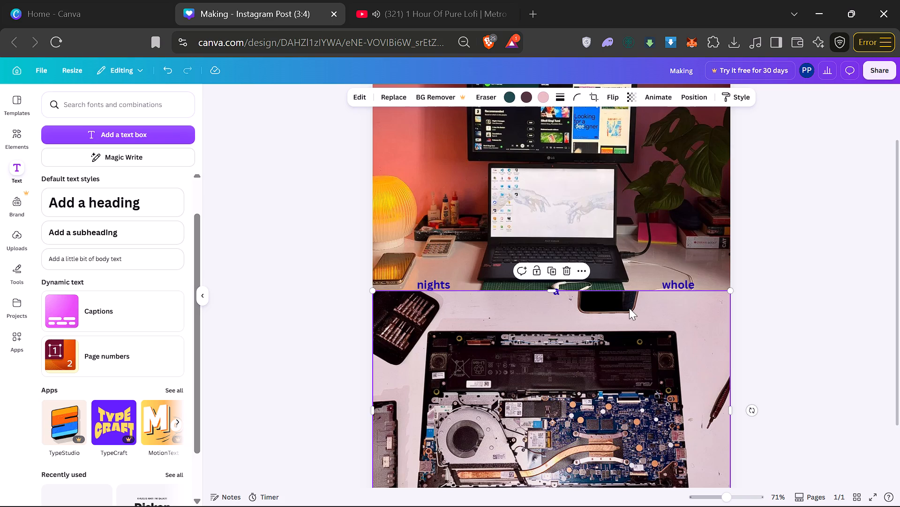
# Duplicate the "whole" text, place the copy at the opened laptop's lower-left corner in the second photo, and replace its text with "lot".
pyautogui.click(676, 287)
pyautogui.click(671, 283)
pyautogui.hotkey('ctrl', 'd')
pyautogui.scroll(-2, 671, 283)
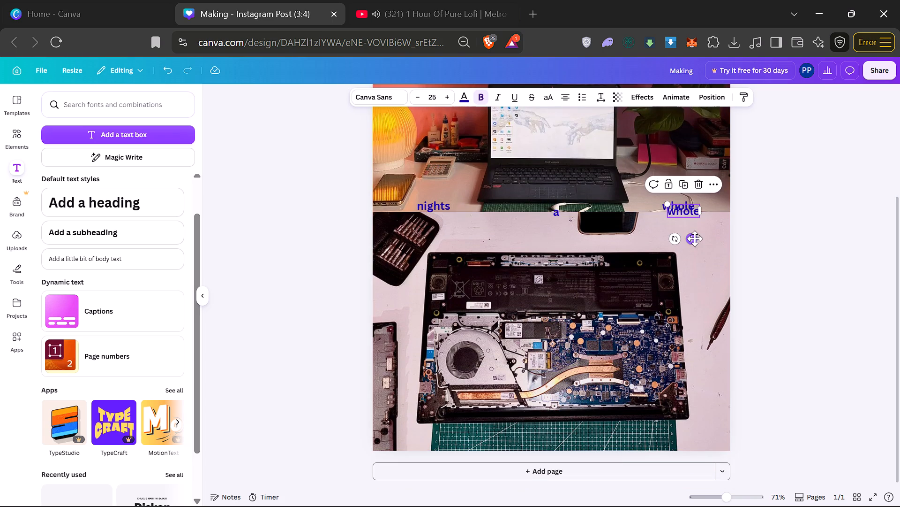
pyautogui.moveTo(695, 239); pyautogui.dragTo(425, 453)
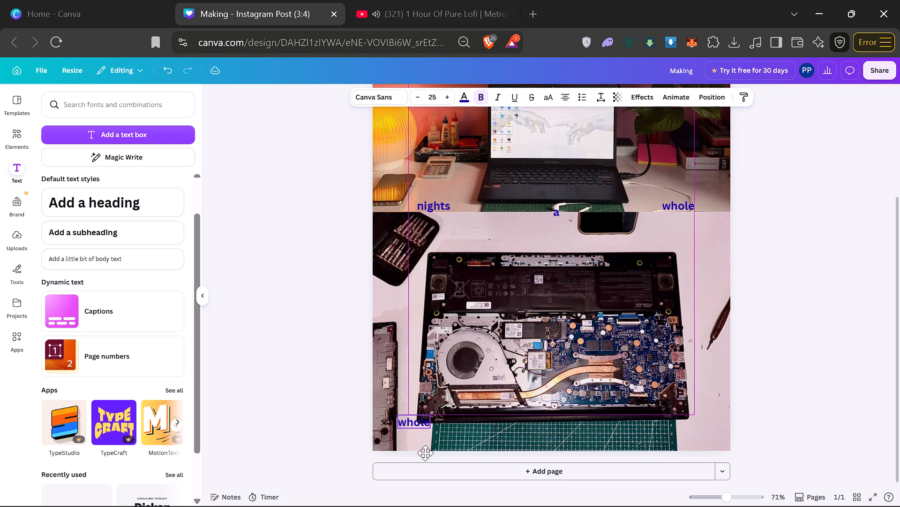
pyautogui.moveTo(425, 453); pyautogui.dragTo(435, 438)
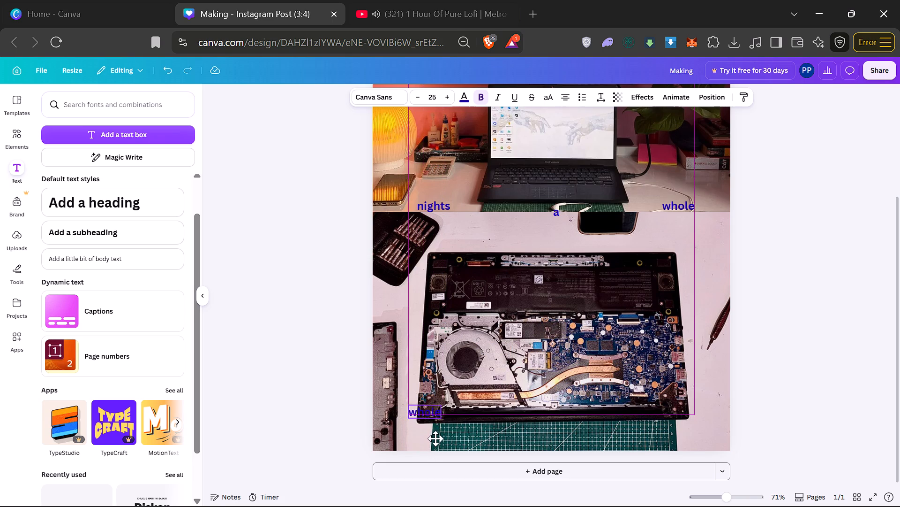
pyautogui.moveTo(435, 438); pyautogui.dragTo(435, 438)
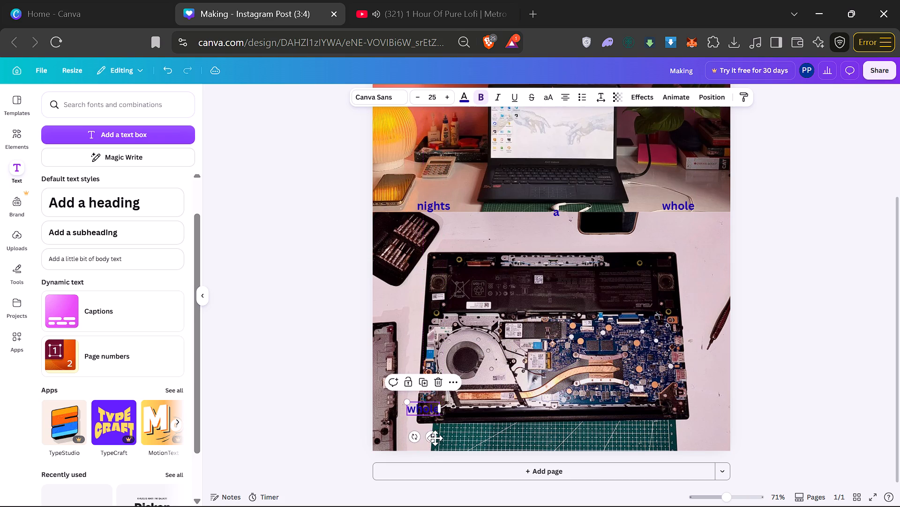
pyautogui.doubleClick(425, 406)
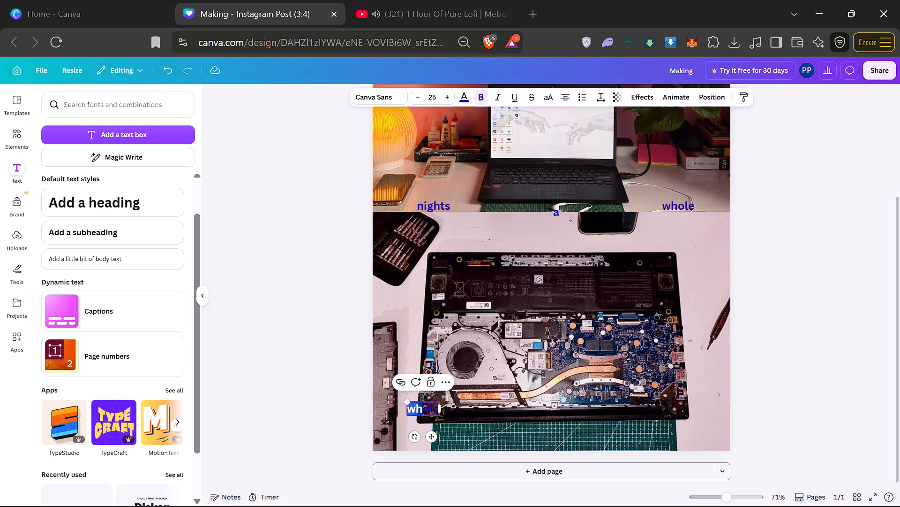
pyautogui.hotkey('ctrl', 'a')
pyautogui.write('lot')
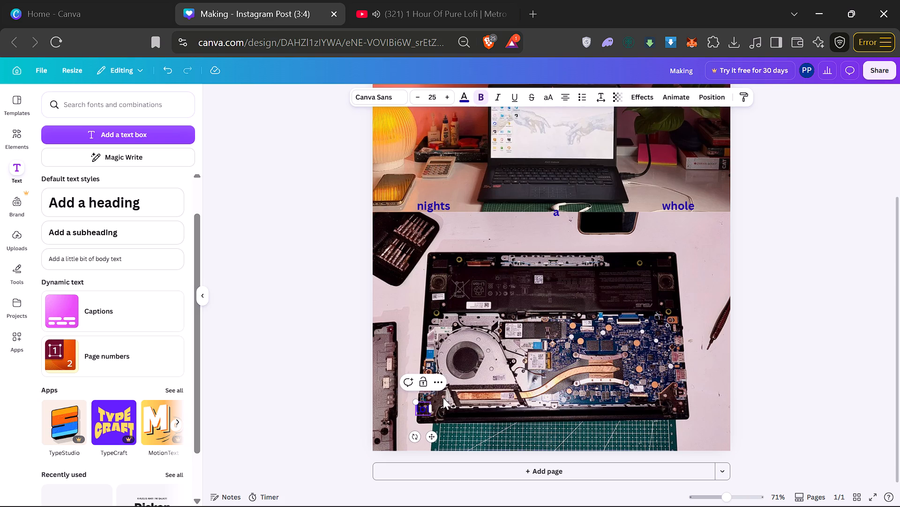
pyautogui.click(476, 403)
# Duplicate the "lot" text, place the copy level with it at the opened laptop's lower-right corner, and replace its text with "cozier".
pyautogui.click(425, 409)
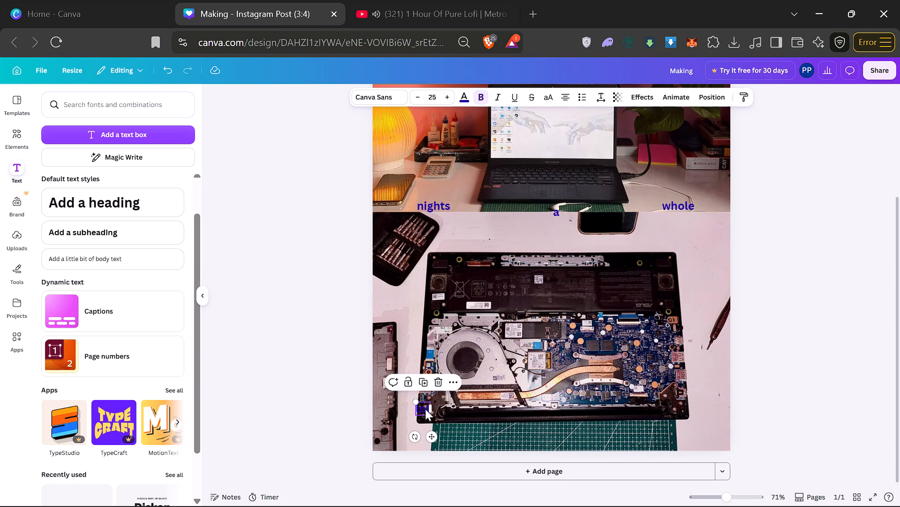
pyautogui.hotkey('ctrl', 'd')
pyautogui.moveTo(438, 441); pyautogui.dragTo(661, 426)
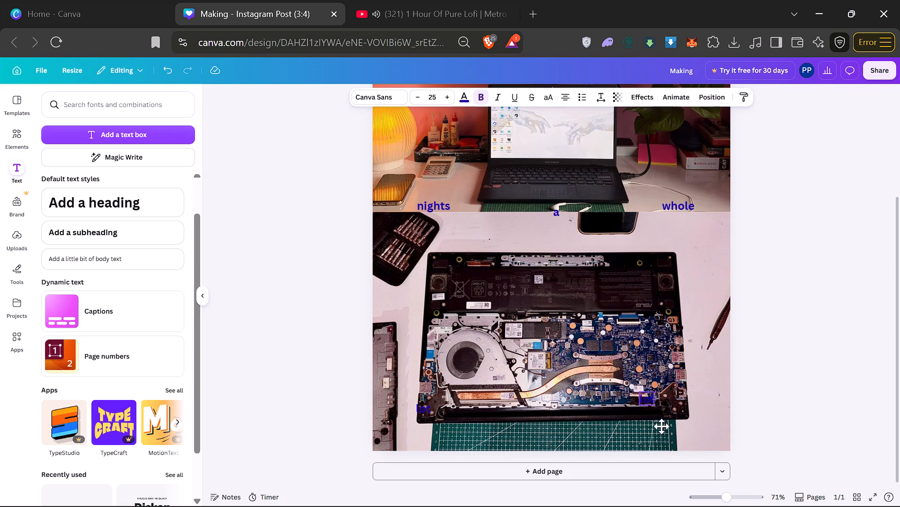
pyautogui.moveTo(661, 426); pyautogui.dragTo(697, 436)
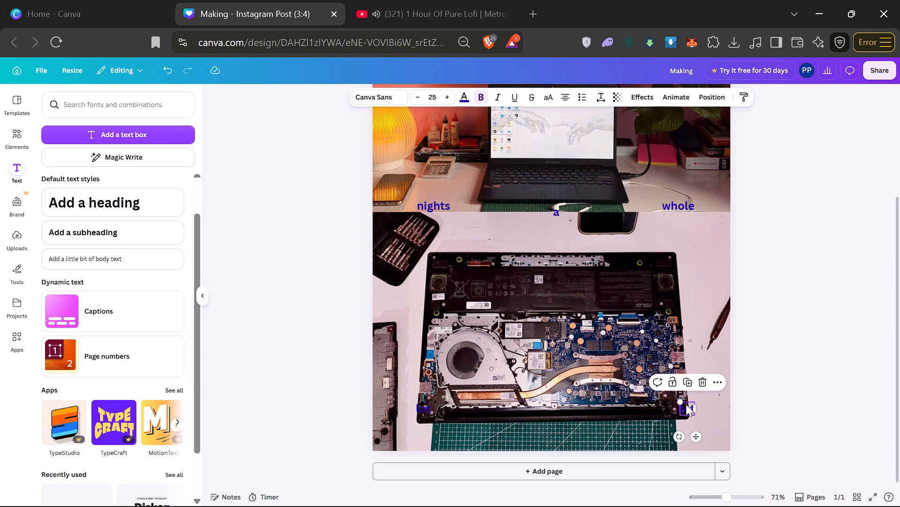
pyautogui.doubleClick(686, 404)
pyautogui.hotkey('ctrl', 'a')
pyautogui.write('cosier')
pyautogui.press('BackSpace')
pyautogui.press('BackSpace')
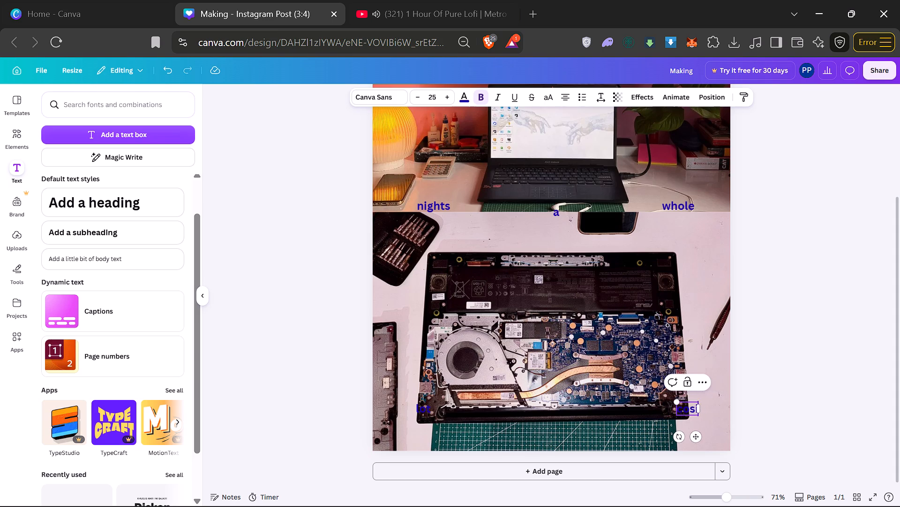
pyautogui.press('BackSpace')
pyautogui.press('BackSpace')
pyautogui.write('zier')
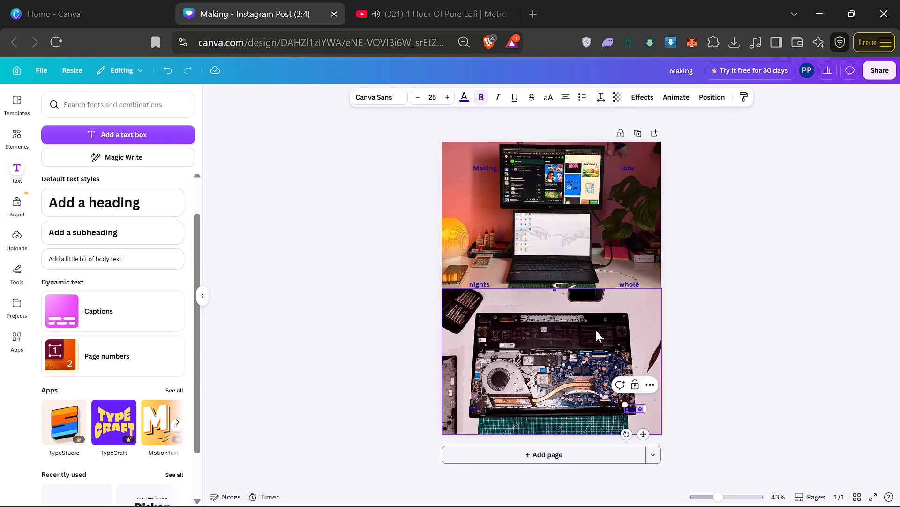
# Lower the "nights" and "whole" texts onto the seam between the photos, level with the "a".
pyautogui.click(559, 246)
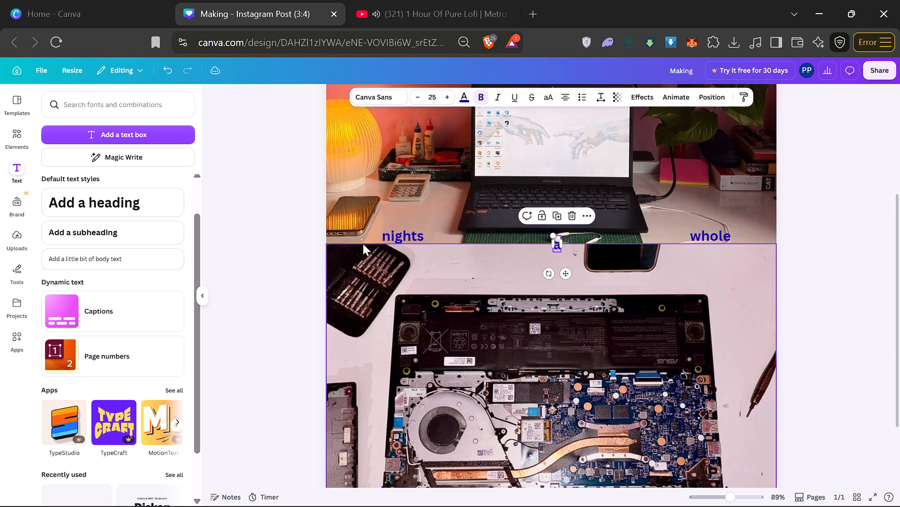
pyautogui.click(391, 232)
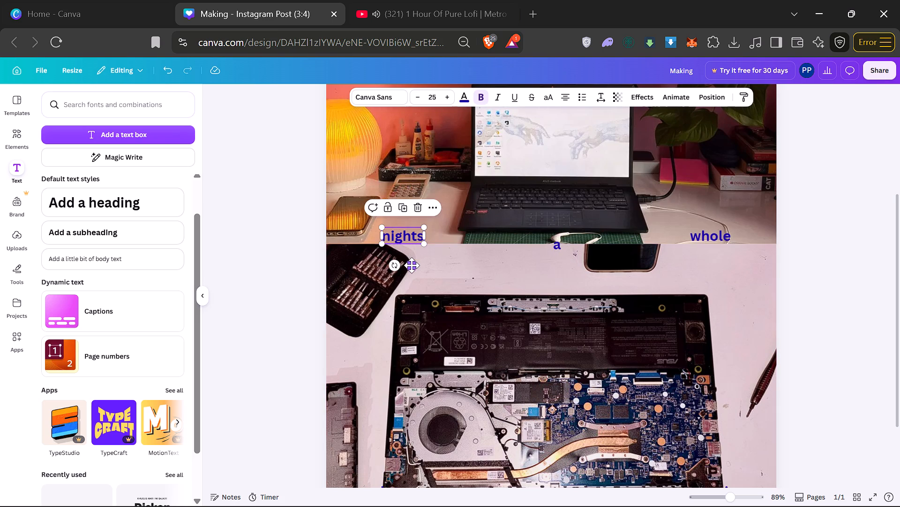
pyautogui.moveTo(412, 265); pyautogui.dragTo(407, 272)
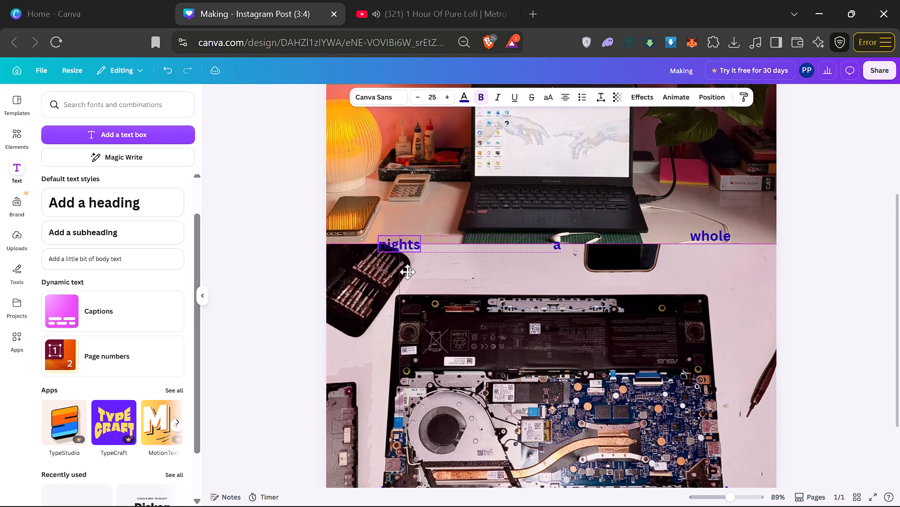
pyautogui.moveTo(407, 272); pyautogui.dragTo(410, 273)
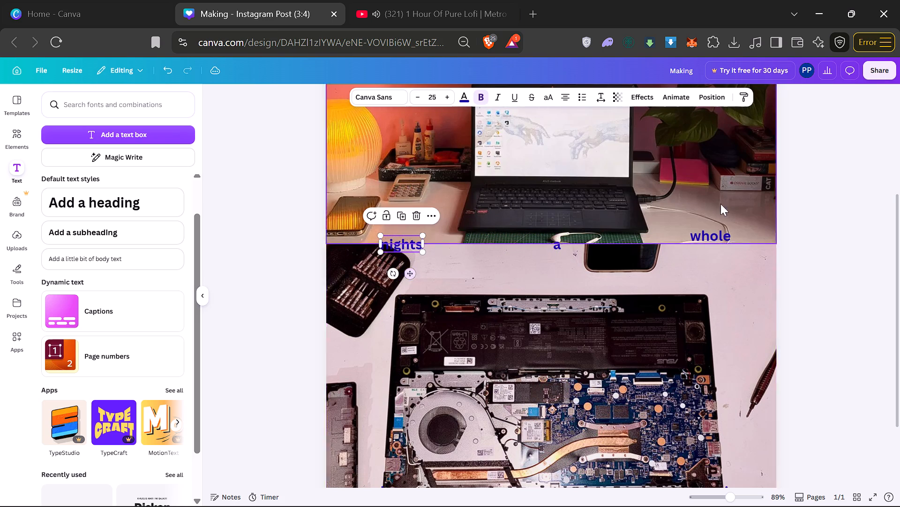
pyautogui.click(705, 238)
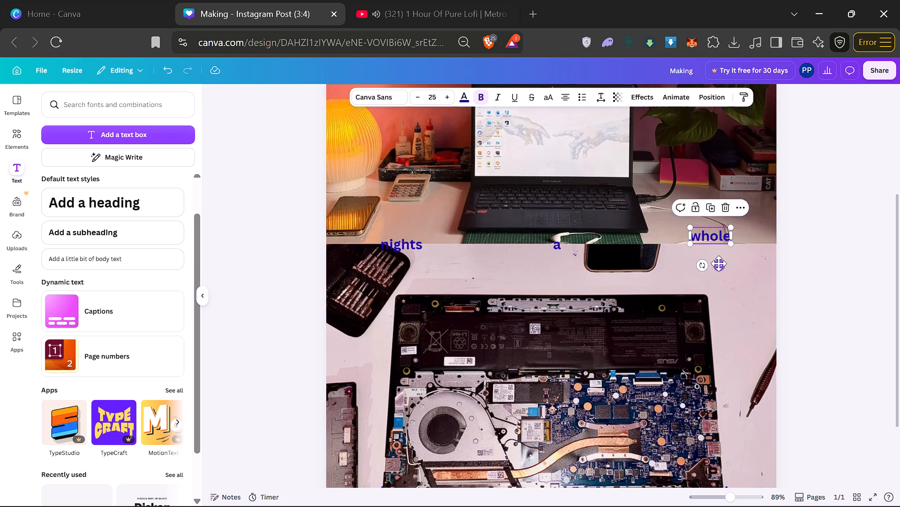
pyautogui.moveTo(719, 263); pyautogui.dragTo(720, 272)
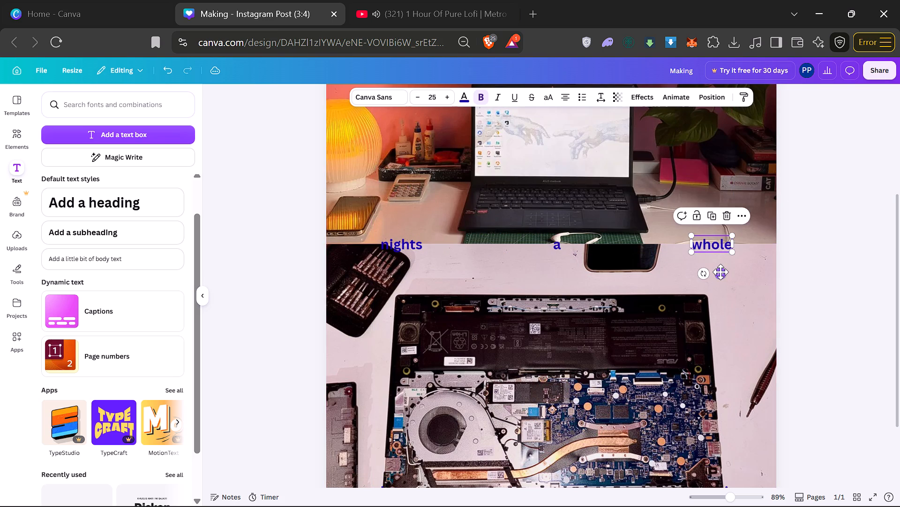
pyautogui.moveTo(721, 274); pyautogui.dragTo(715, 275, button='right')
pyautogui.click(255, 244)
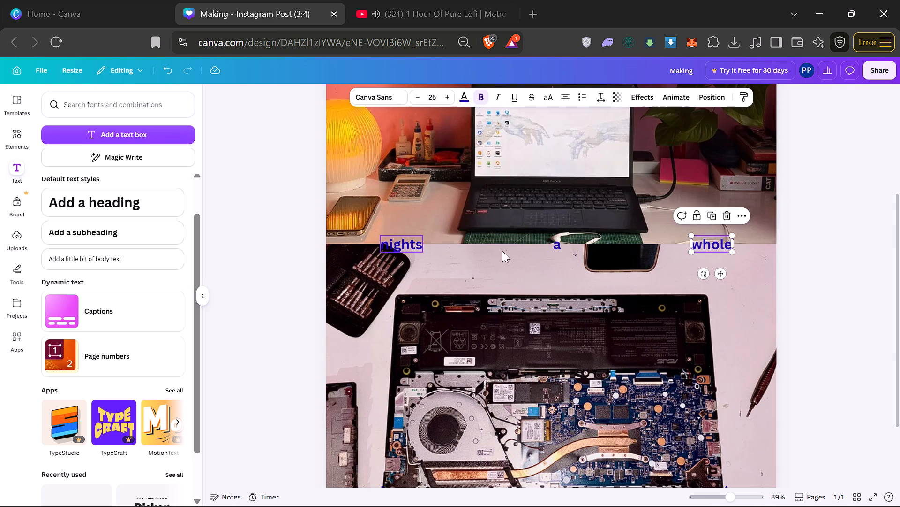
pyautogui.click(559, 247)
pyautogui.click(296, 192)
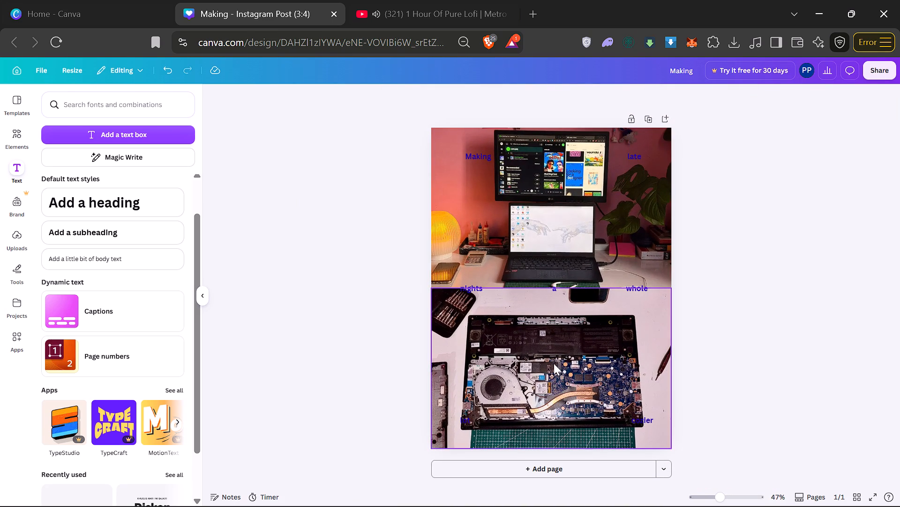
# Shift the "cozier" text slightly inward so it is centred beneath "whole".
pyautogui.click(643, 420)
pyautogui.moveTo(651, 445); pyautogui.dragTo(645, 446)
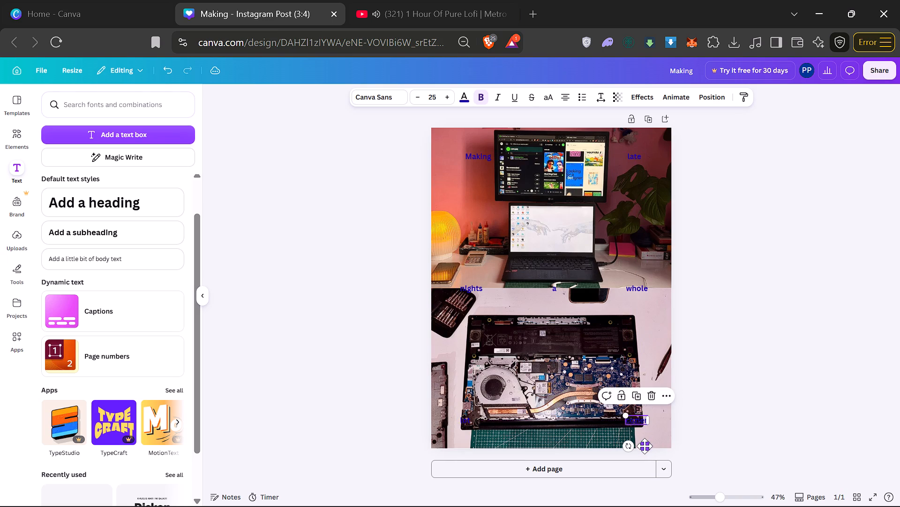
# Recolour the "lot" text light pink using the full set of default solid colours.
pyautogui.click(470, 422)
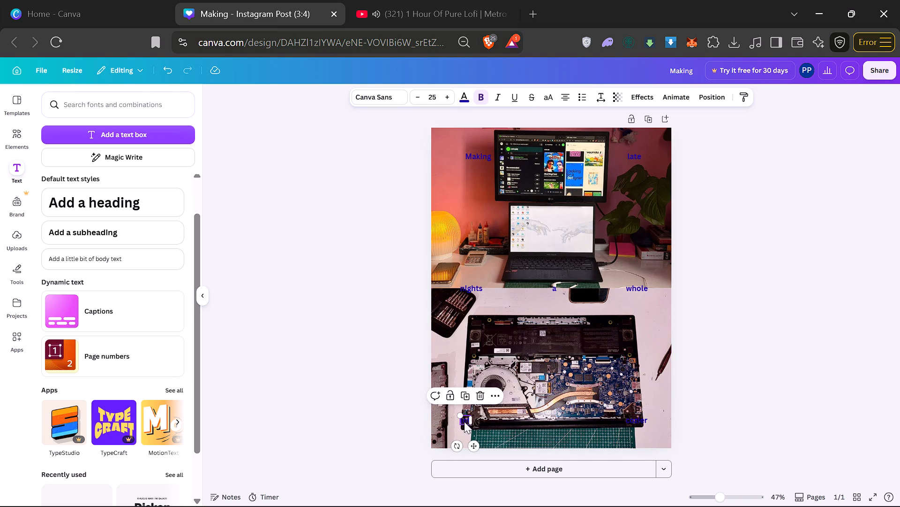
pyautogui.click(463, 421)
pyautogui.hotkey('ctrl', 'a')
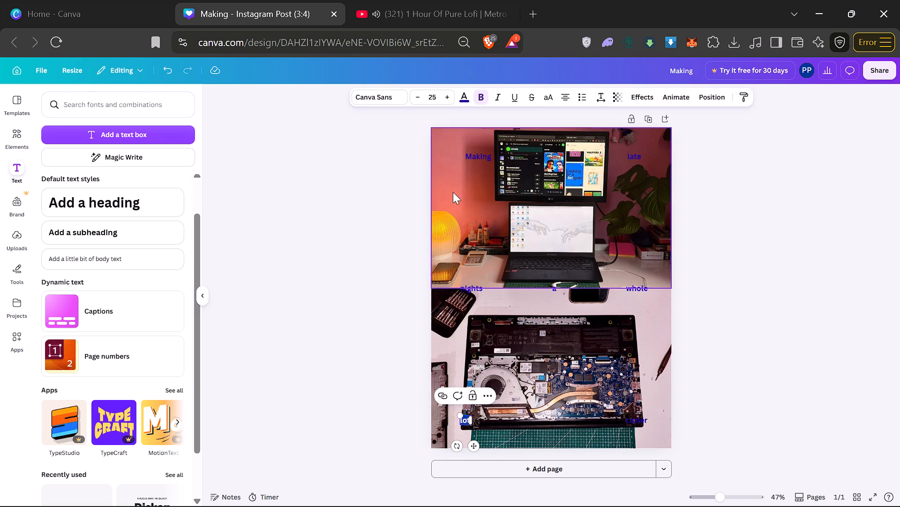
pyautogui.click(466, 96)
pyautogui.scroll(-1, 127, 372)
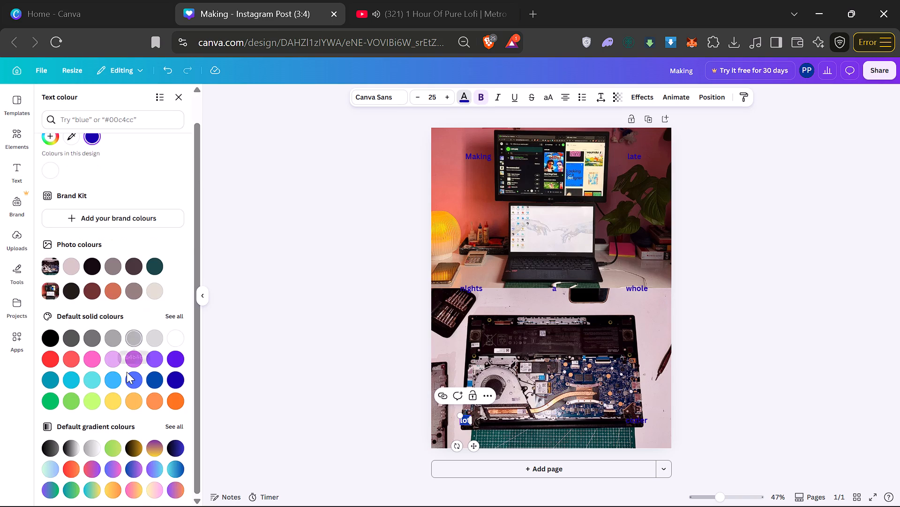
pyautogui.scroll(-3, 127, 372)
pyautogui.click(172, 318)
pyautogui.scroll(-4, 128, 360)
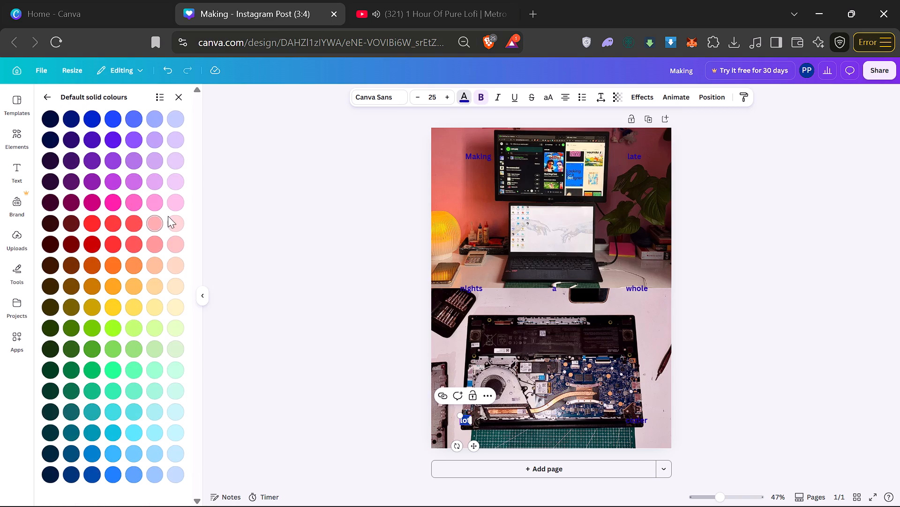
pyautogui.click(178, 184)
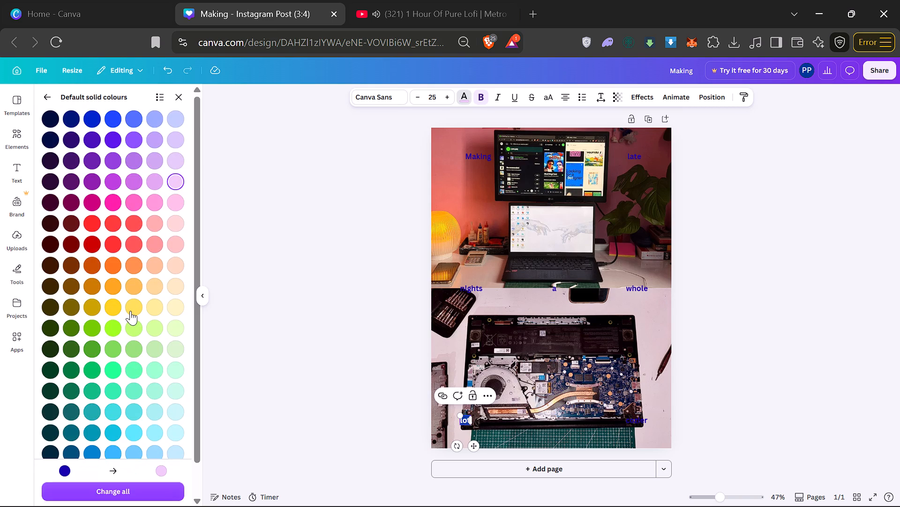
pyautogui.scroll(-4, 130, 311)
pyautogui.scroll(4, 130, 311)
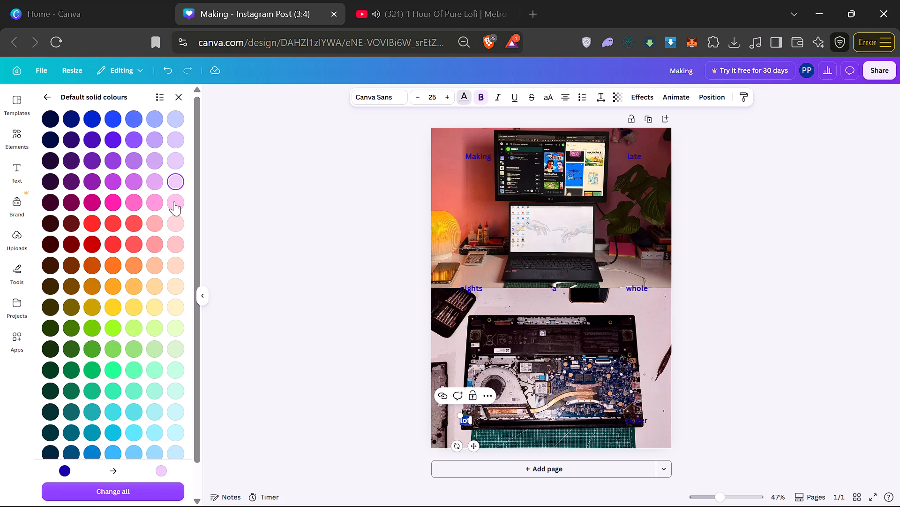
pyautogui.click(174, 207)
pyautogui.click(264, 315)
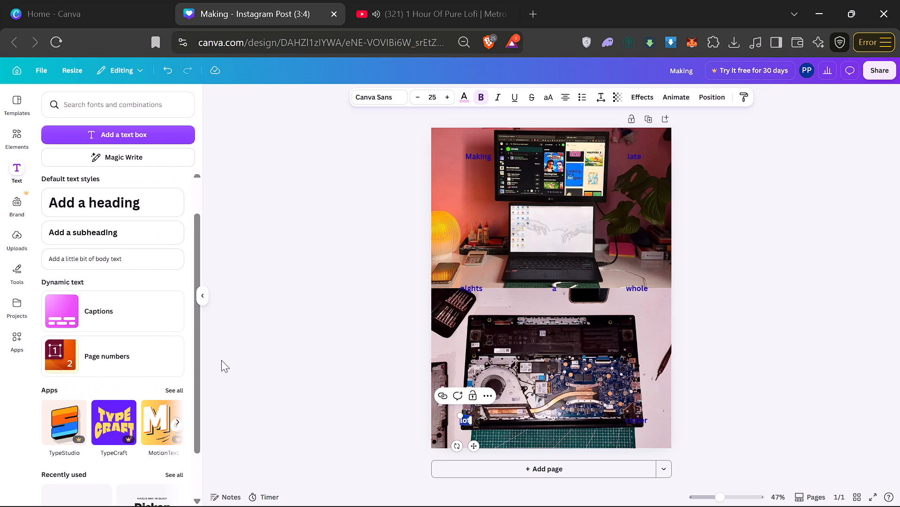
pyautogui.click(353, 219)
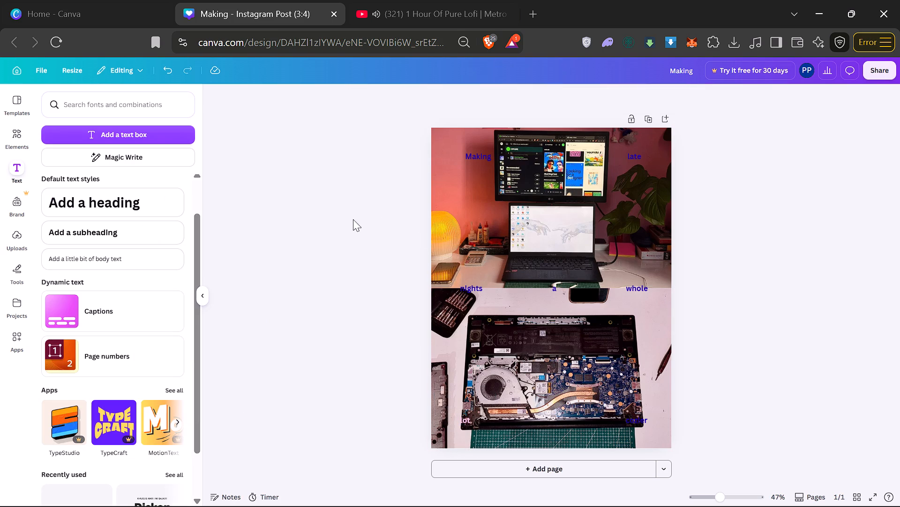
# Recolour the "lot" text navy blue from the default solid colours, matching the other words.
pyautogui.click(465, 422)
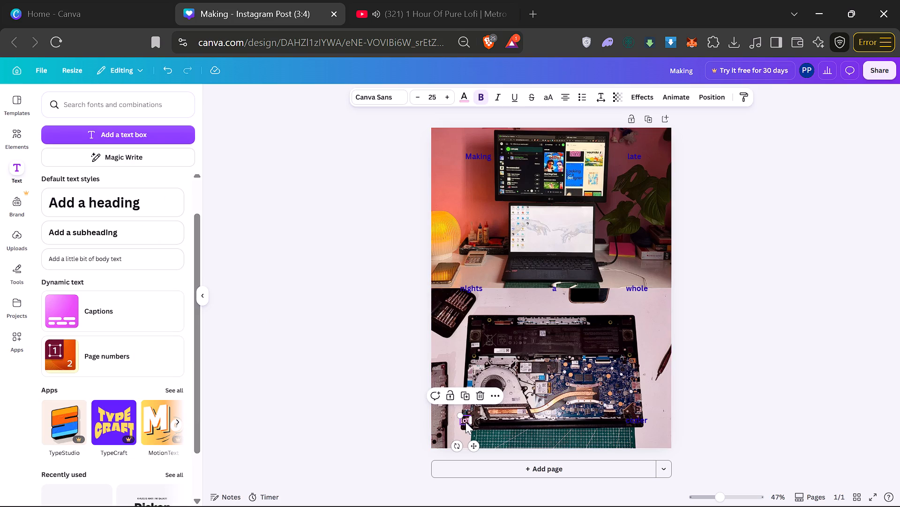
pyautogui.click(463, 100)
pyautogui.click(175, 410)
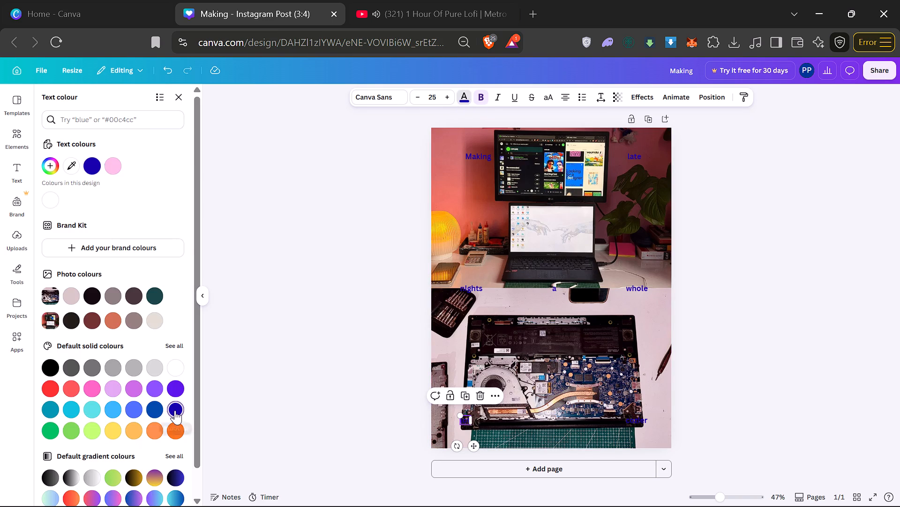
pyautogui.click(372, 314)
pyautogui.click(372, 314)
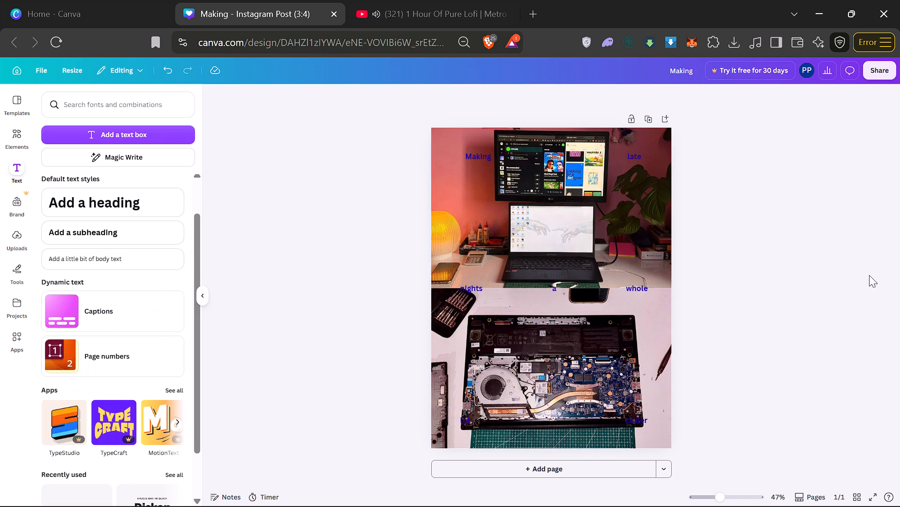
pyautogui.click(869, 275)
# Crop thin strips off the left and top edges of the opened-laptop photo, keeping the 3:2 ratio.
pyautogui.scroll(-1, 869, 275)
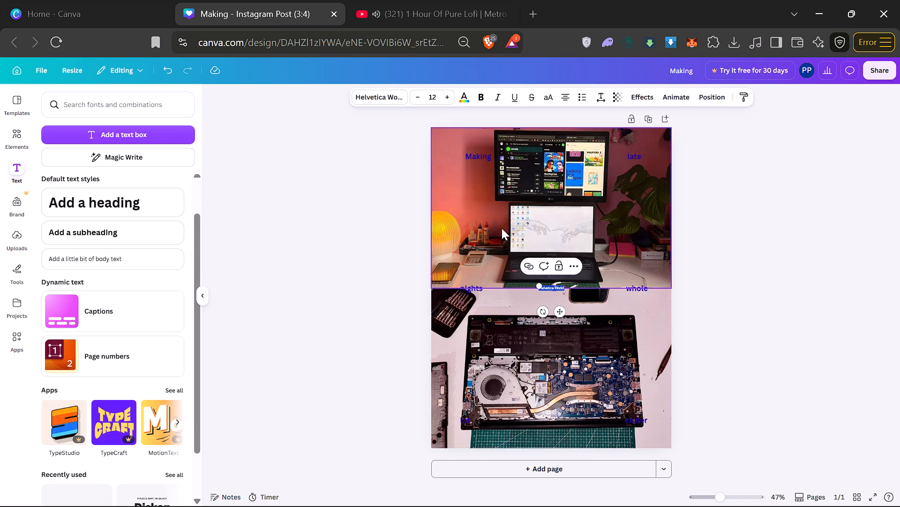
pyautogui.click(493, 369)
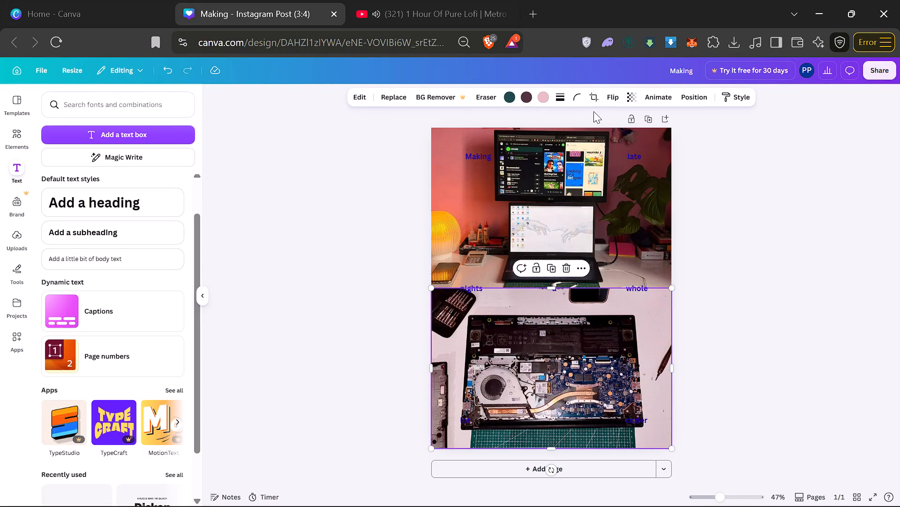
pyautogui.click(591, 101)
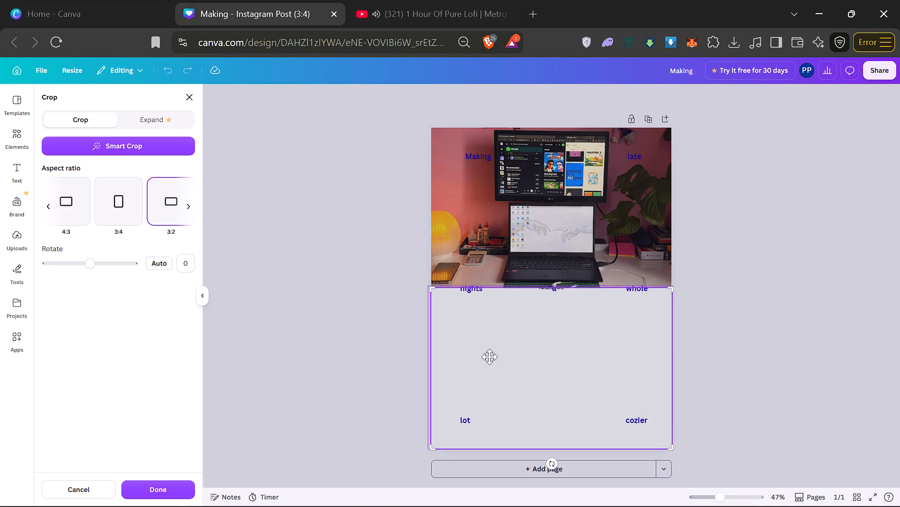
pyautogui.moveTo(432, 289); pyautogui.dragTo(435, 295)
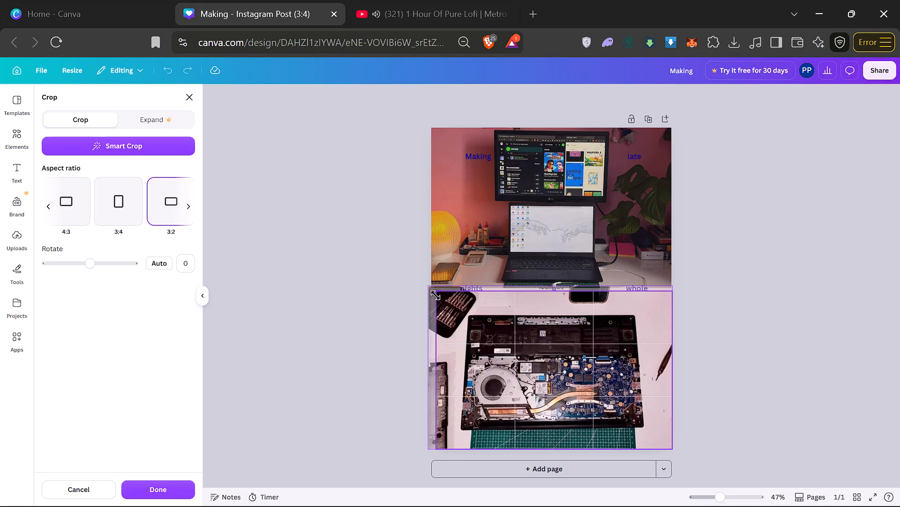
pyautogui.moveTo(435, 295); pyautogui.dragTo(429, 289)
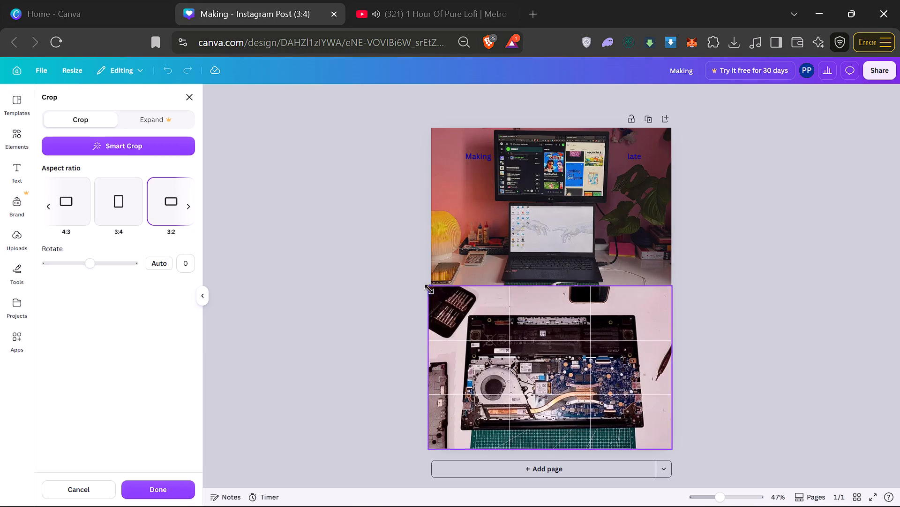
pyautogui.moveTo(429, 289); pyautogui.dragTo(436, 293)
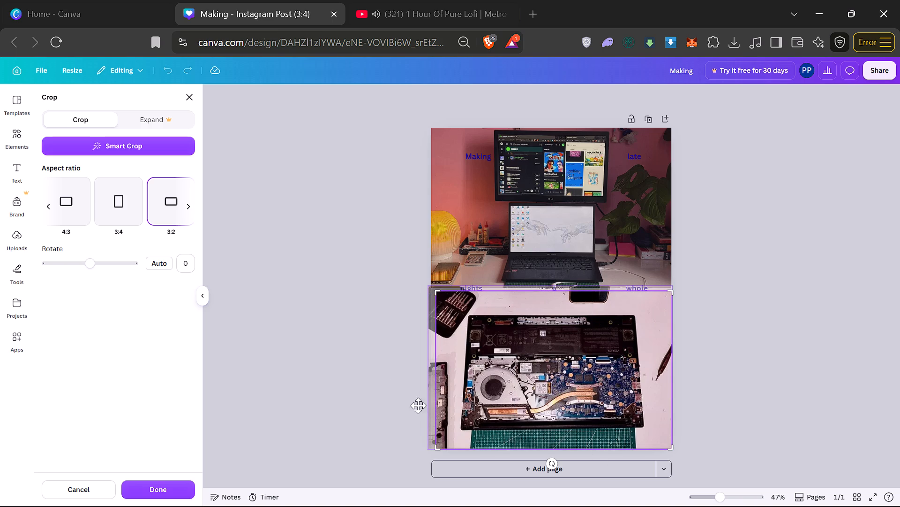
pyautogui.click(155, 495)
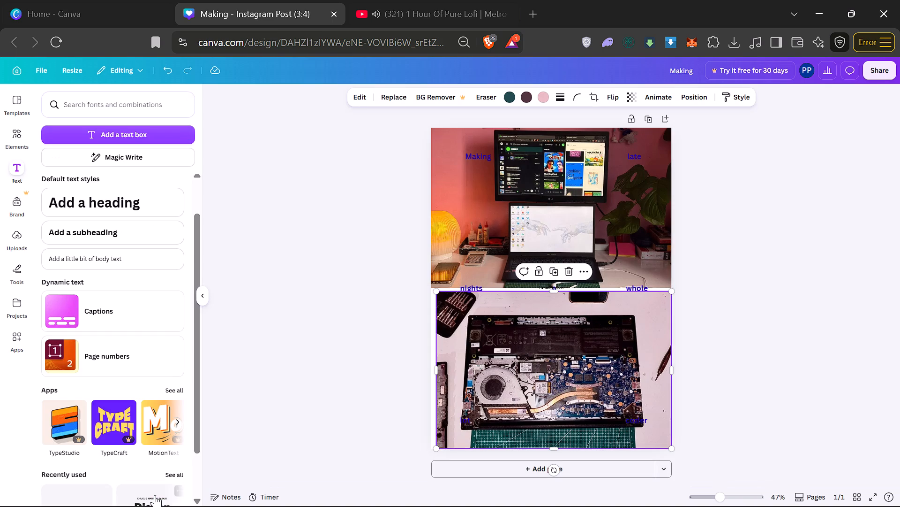
# Enlarge the cropped opened-laptop photo from its top-left corner until it slightly overfills the lower half of the page.
pyautogui.moveTo(436, 291); pyautogui.dragTo(431, 282)
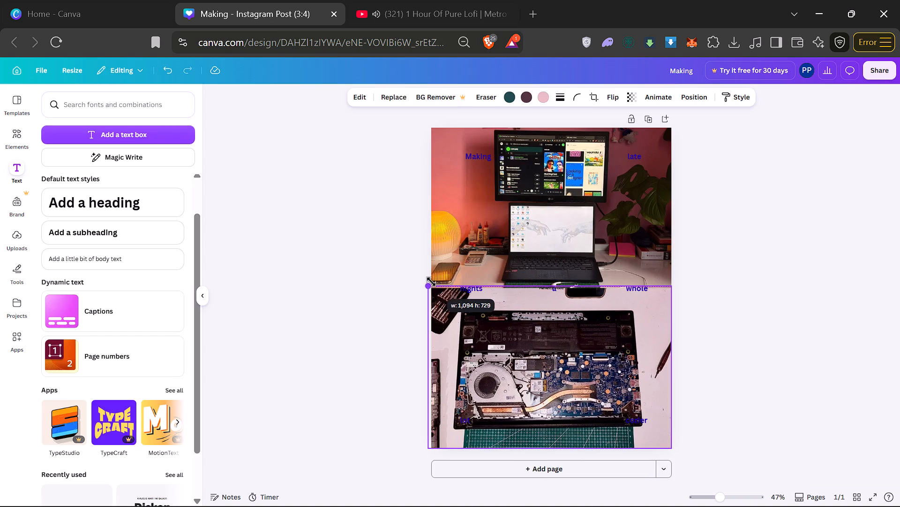
pyautogui.moveTo(431, 282); pyautogui.dragTo(435, 283)
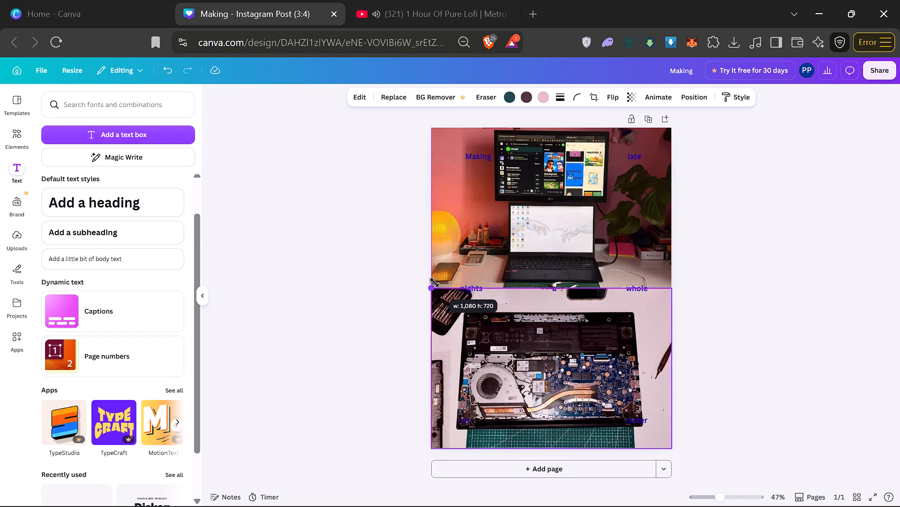
pyautogui.moveTo(435, 283); pyautogui.dragTo(407, 271)
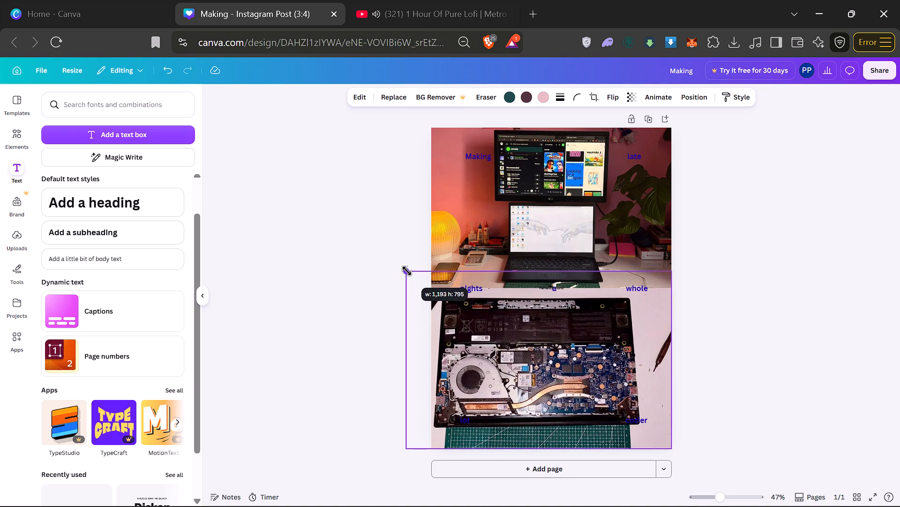
pyautogui.moveTo(407, 271); pyautogui.dragTo(418, 284)
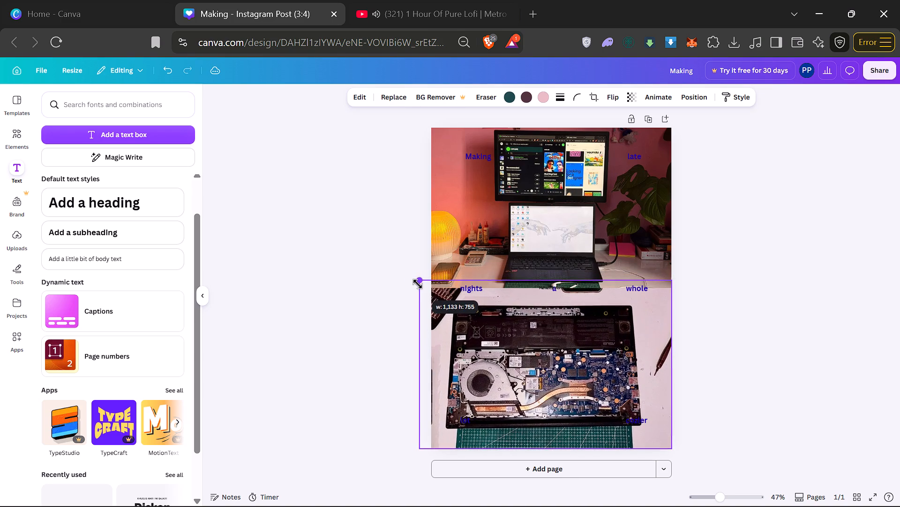
pyautogui.moveTo(418, 284); pyautogui.dragTo(421, 286)
pyautogui.click(413, 225)
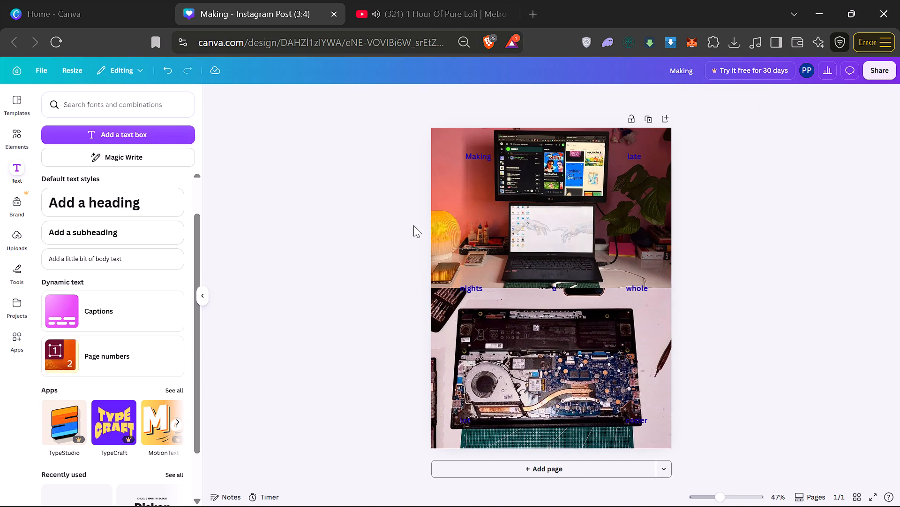
pyautogui.click(404, 246)
# Recolour the "nights" text red #E40000 and apply the change to all matching navy words on the page.
pyautogui.click(476, 289)
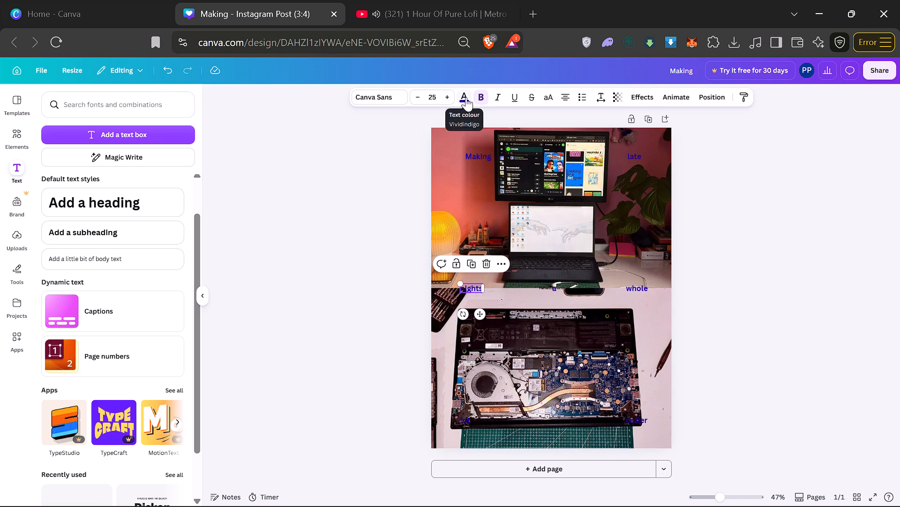
pyautogui.click(466, 97)
pyautogui.scroll(-2, 72, 426)
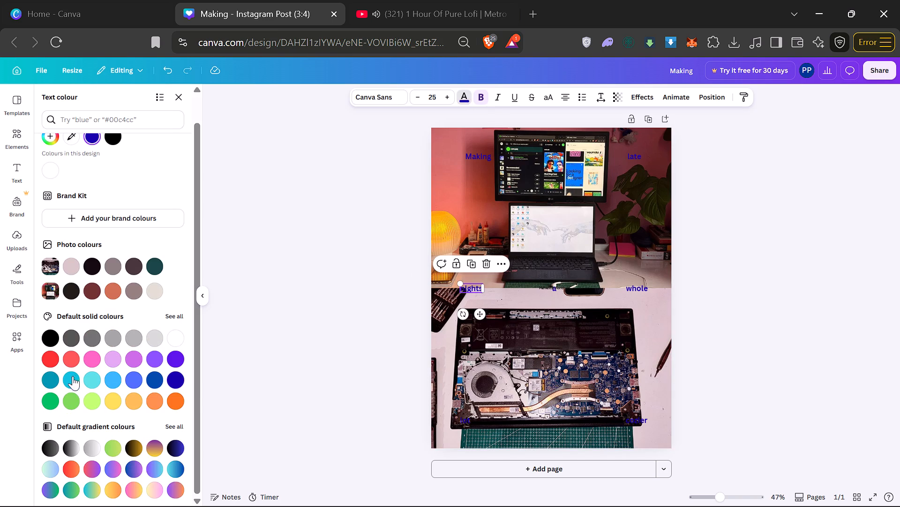
pyautogui.click(50, 137)
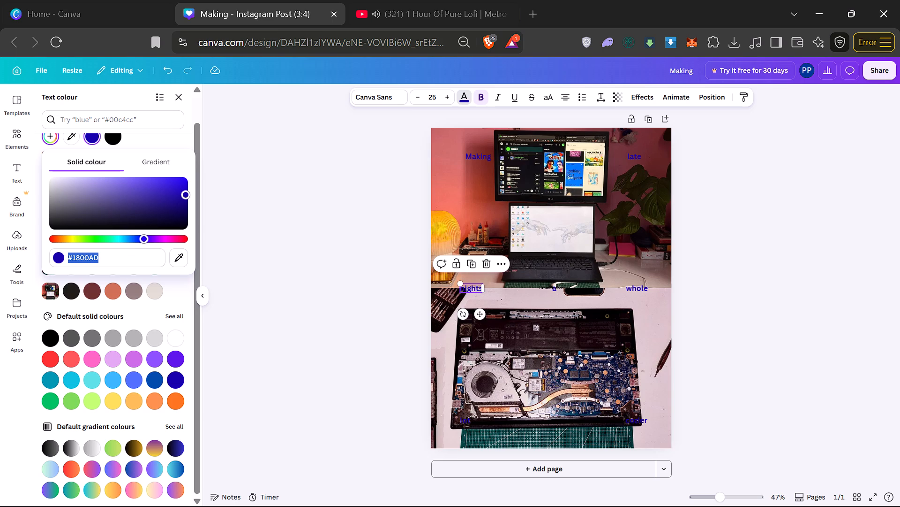
pyautogui.moveTo(144, 240); pyautogui.dragTo(46, 241)
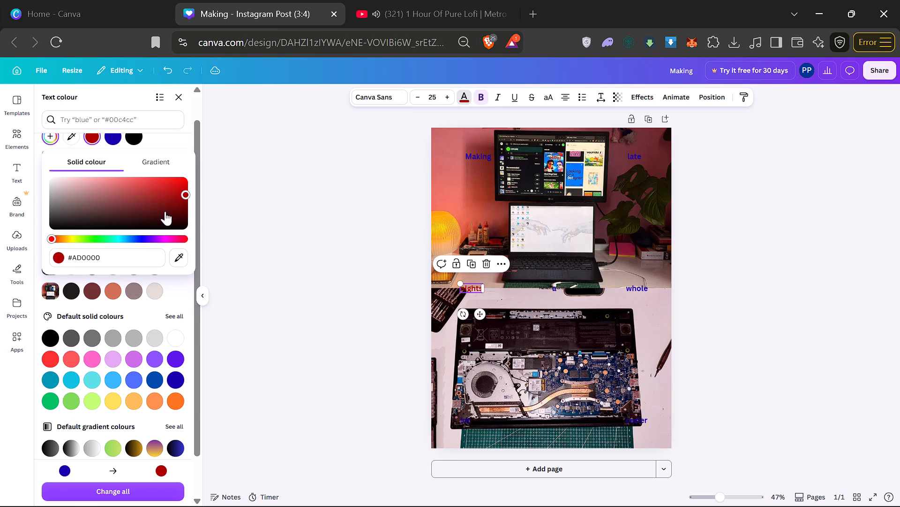
pyautogui.moveTo(186, 192); pyautogui.dragTo(188, 183)
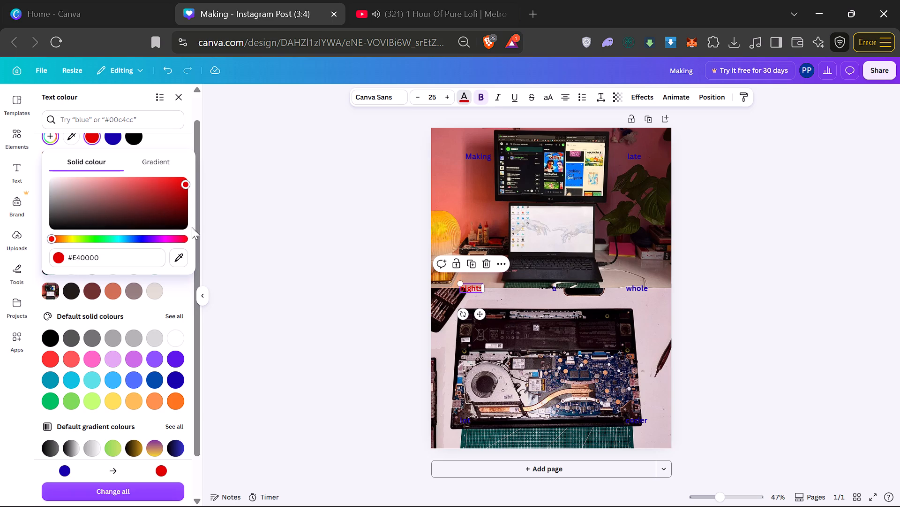
pyautogui.click(122, 490)
pyautogui.click(386, 316)
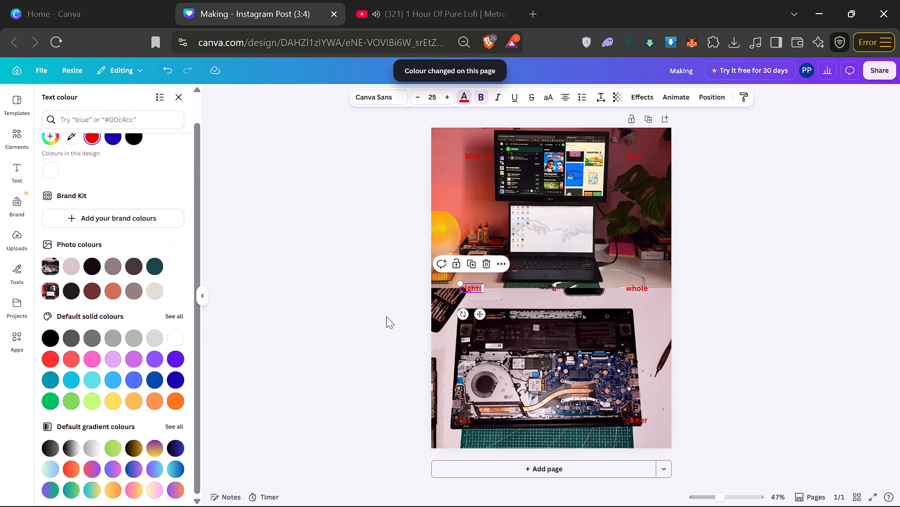
pyautogui.click(386, 316)
pyautogui.click(840, 238)
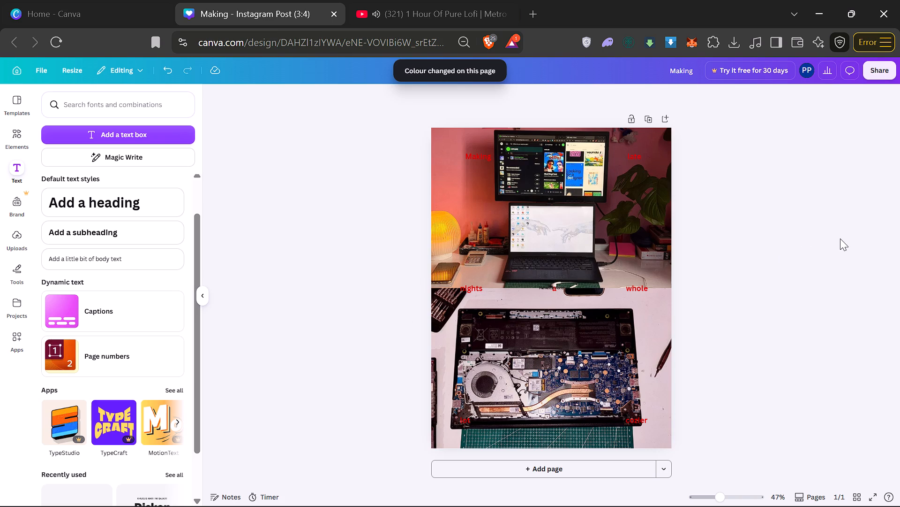
# Delete the tiny 12-point stray text box overlapping the "a" at the seam between the photos.
pyautogui.click(555, 289)
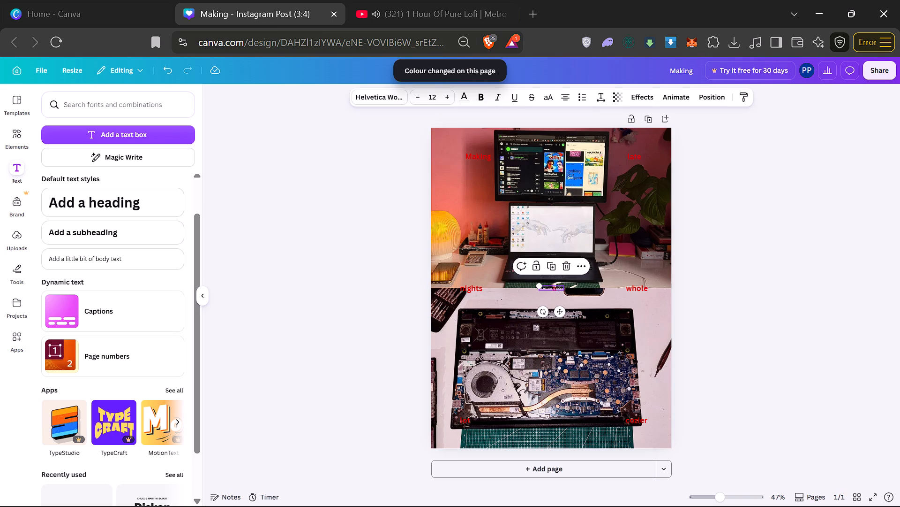
pyautogui.press('Delete')
pyautogui.click(771, 243)
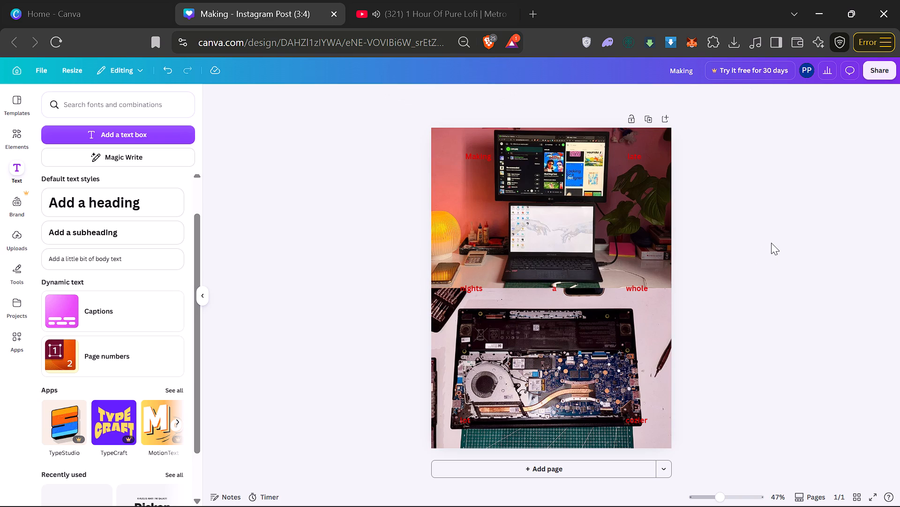
# Shift the "Making" text slightly sideways so its left edge lines up with "nights" below it.
pyautogui.click(480, 158)
pyautogui.moveTo(485, 183); pyautogui.dragTo(482, 182)
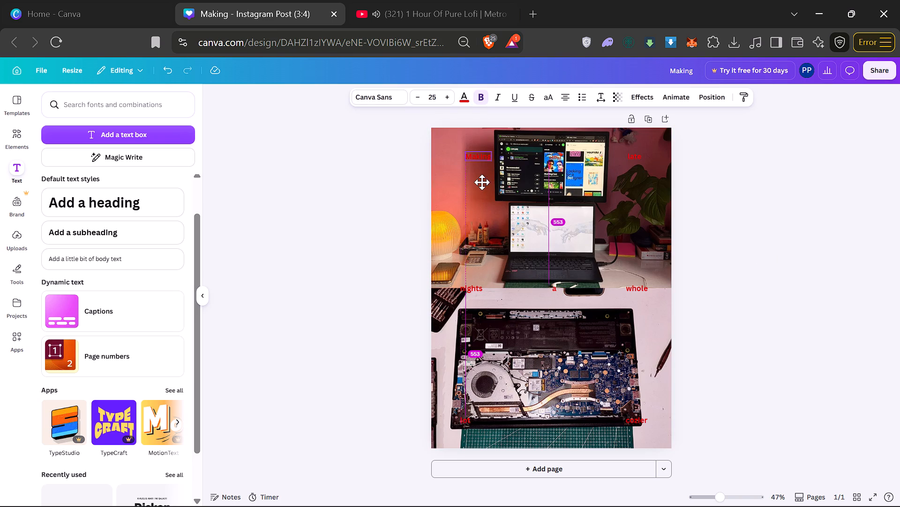
pyautogui.moveTo(482, 182); pyautogui.dragTo(479, 182)
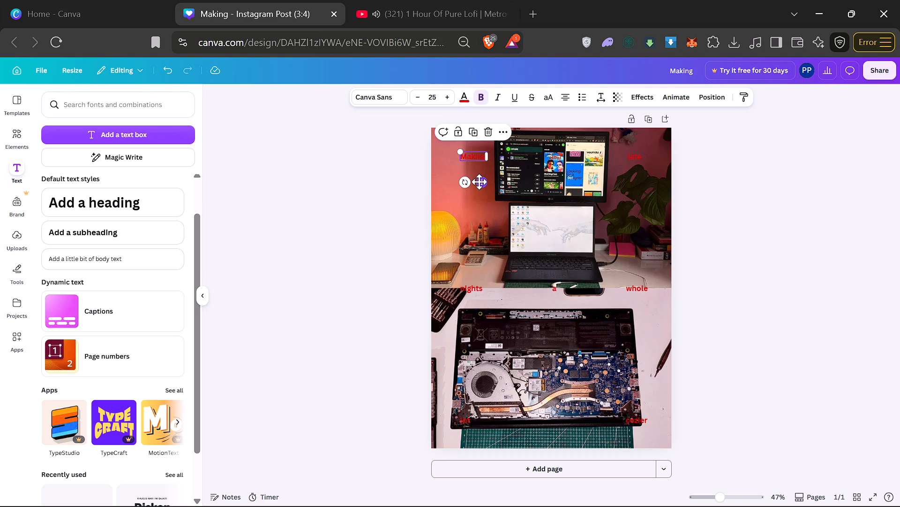
pyautogui.click(810, 235)
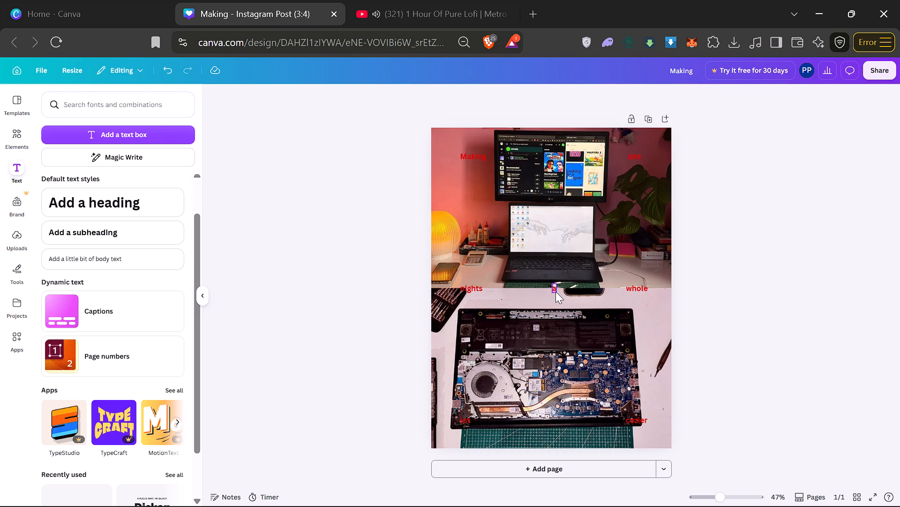
# Centre the small "a" text horizontally on the page, on the seam between the two photos.
pyautogui.click(555, 292)
pyautogui.click(562, 313)
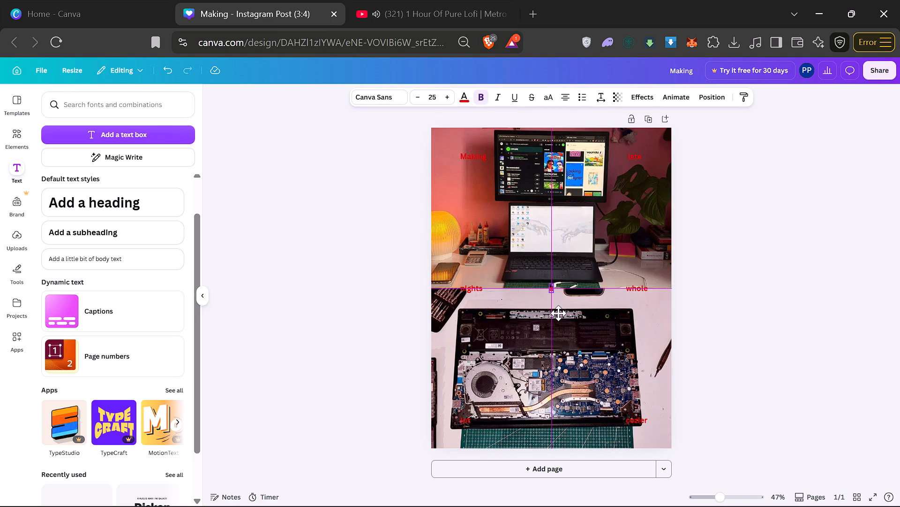
pyautogui.click(754, 259)
# Add a blank second page below the finished photo page.
pyautogui.scroll(-2, 330, 282)
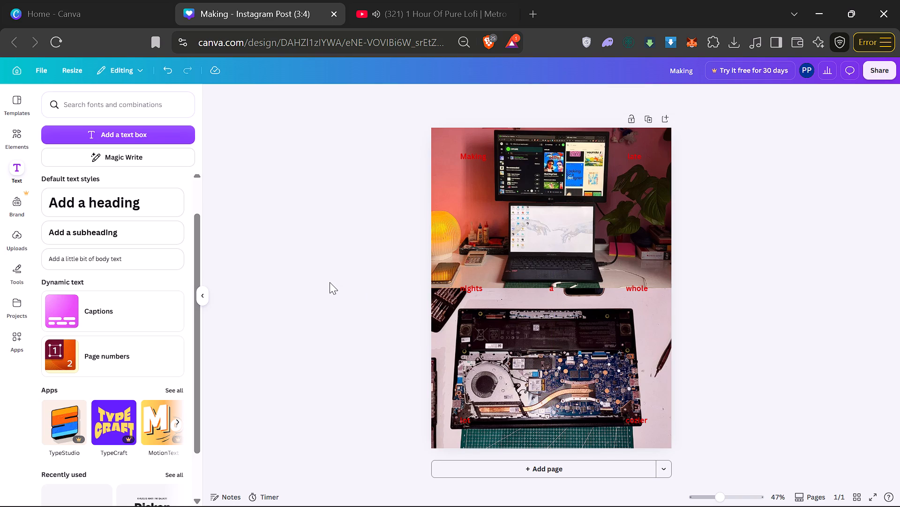
pyautogui.scroll(-1, 330, 282)
pyautogui.click(567, 470)
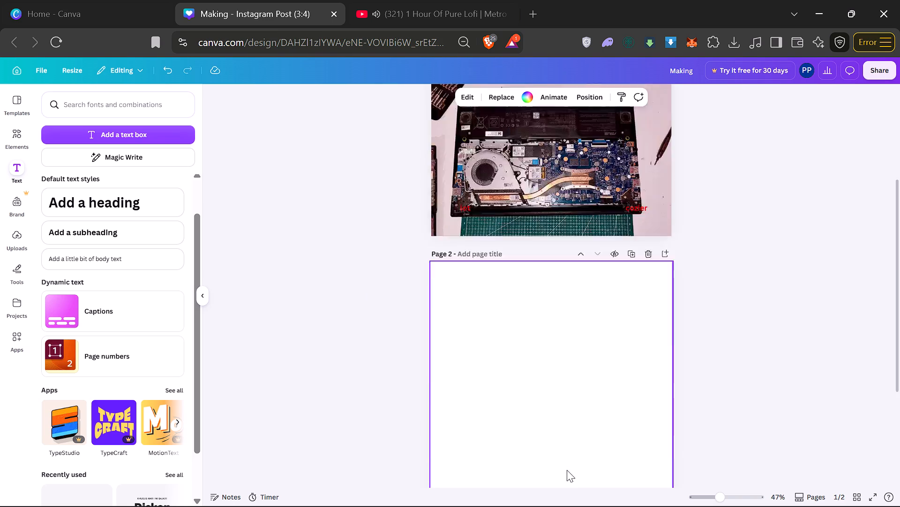
# Place the uploaded 6.6-second car side-mirror video on page 2, flush with the page's bottom-left corner.
pyautogui.click(16, 239)
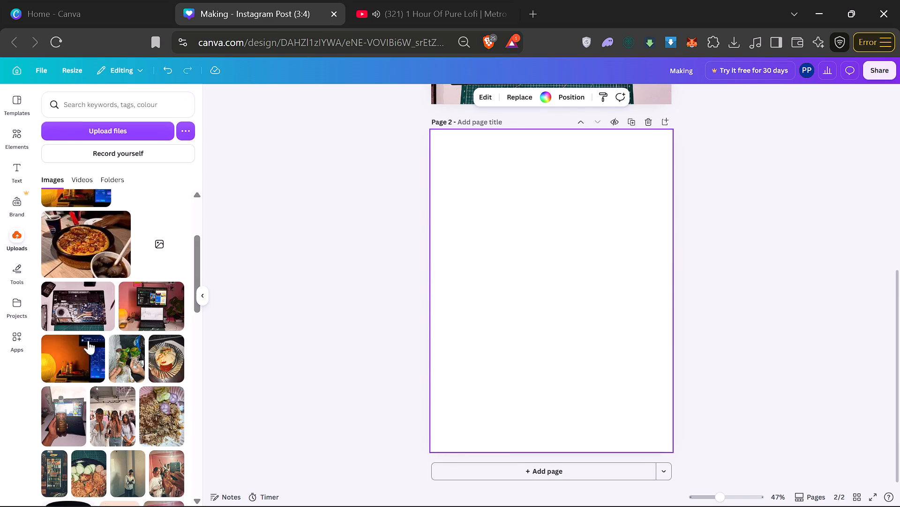
pyautogui.scroll(1, 101, 362)
pyautogui.click(82, 177)
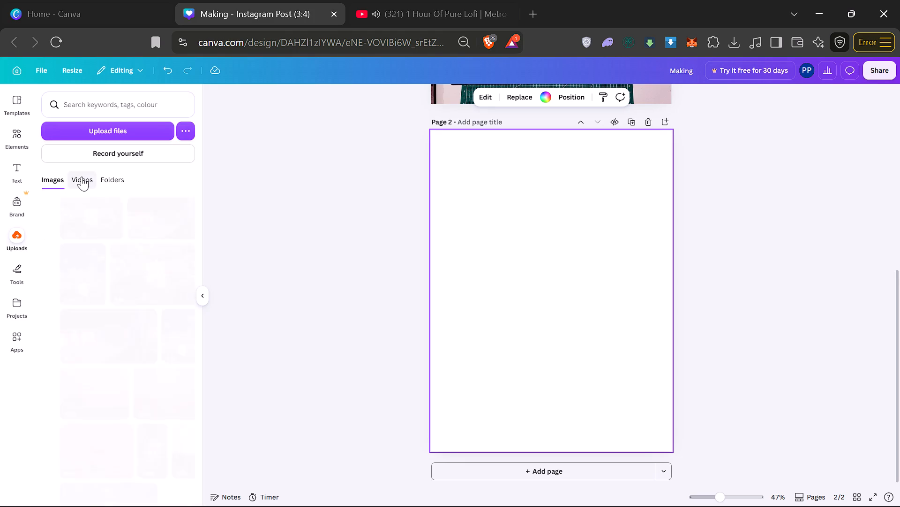
pyautogui.click(146, 220)
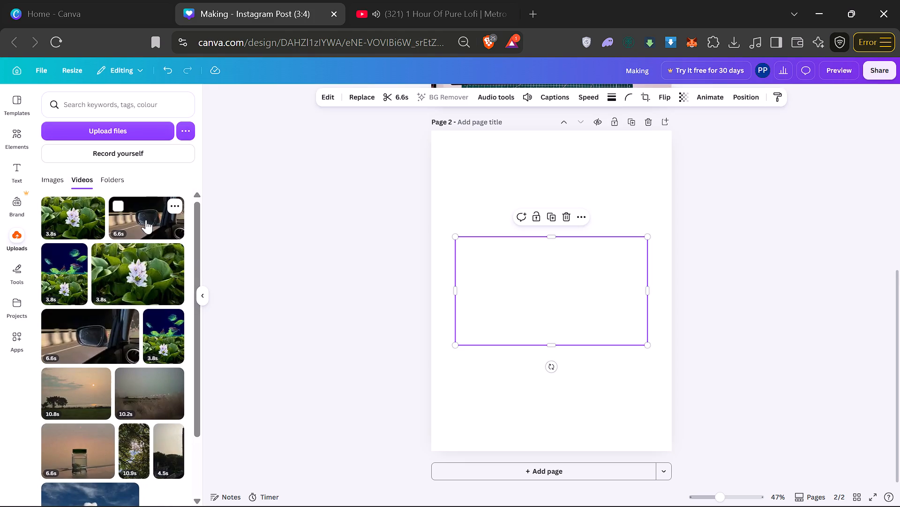
pyautogui.moveTo(520, 313); pyautogui.dragTo(481, 409)
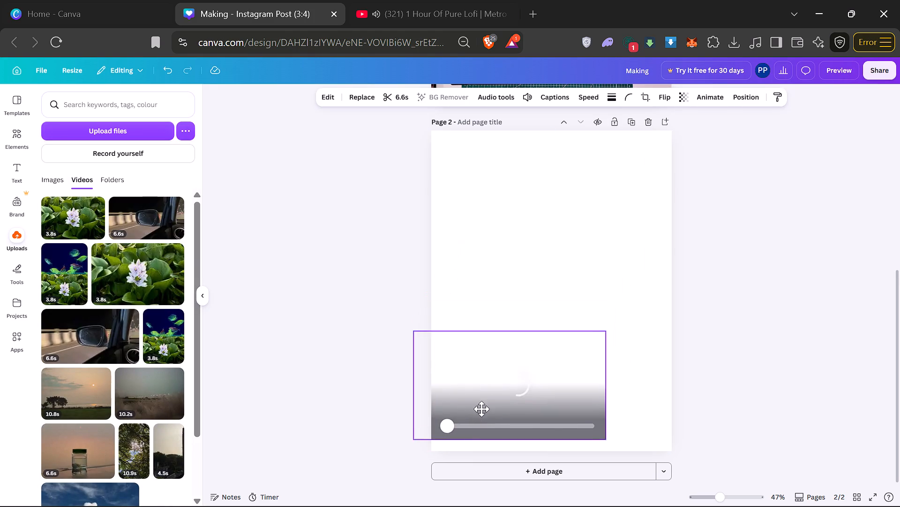
pyautogui.moveTo(481, 409); pyautogui.dragTo(495, 421)
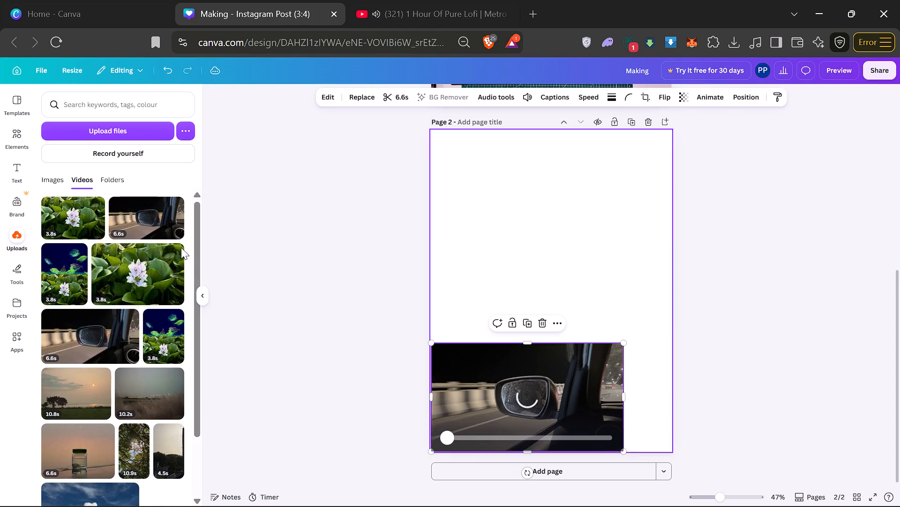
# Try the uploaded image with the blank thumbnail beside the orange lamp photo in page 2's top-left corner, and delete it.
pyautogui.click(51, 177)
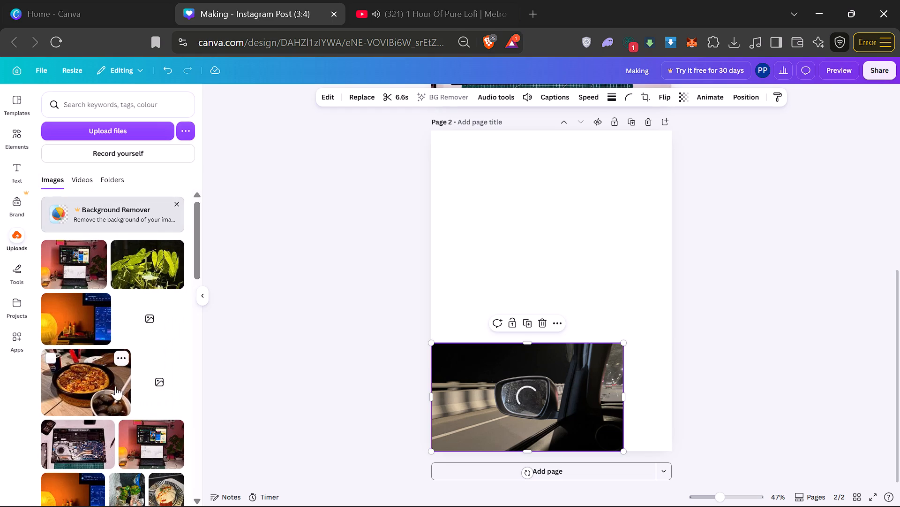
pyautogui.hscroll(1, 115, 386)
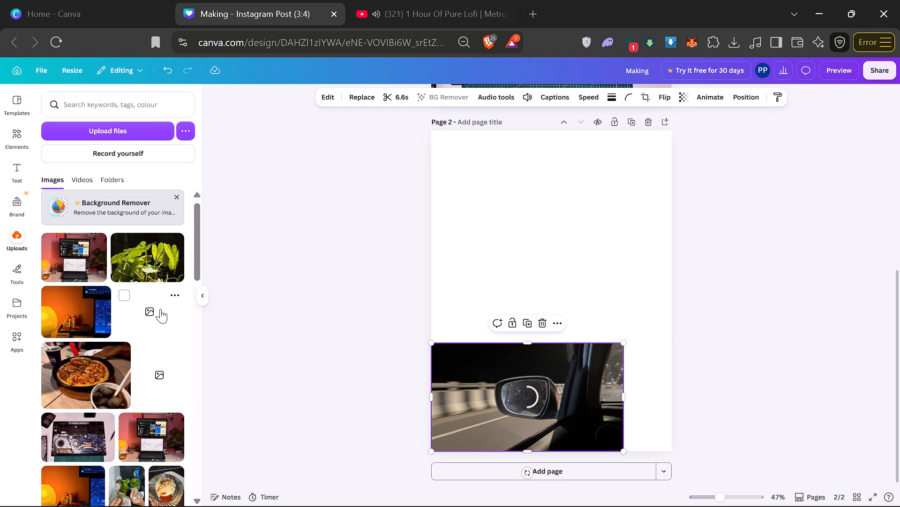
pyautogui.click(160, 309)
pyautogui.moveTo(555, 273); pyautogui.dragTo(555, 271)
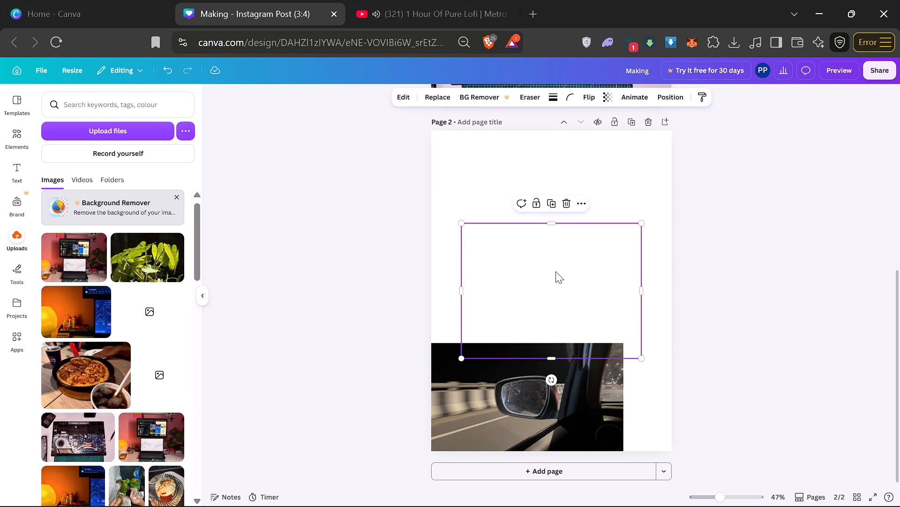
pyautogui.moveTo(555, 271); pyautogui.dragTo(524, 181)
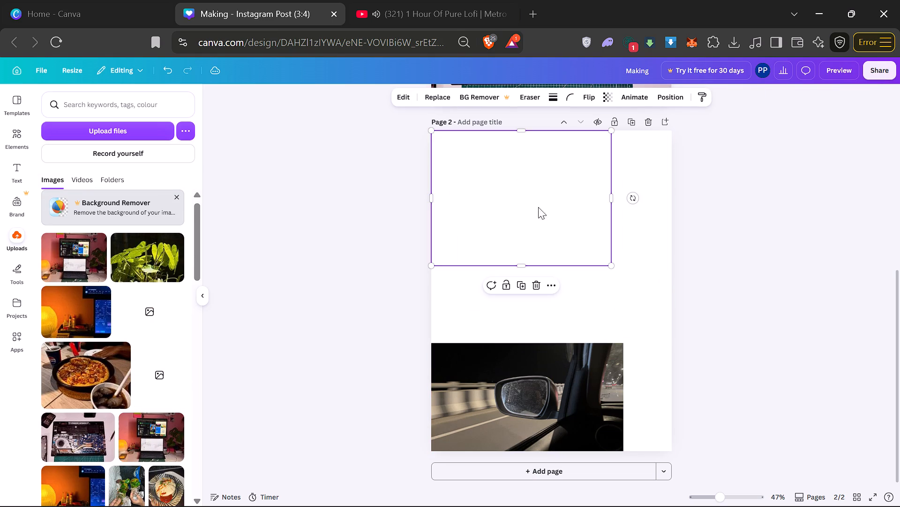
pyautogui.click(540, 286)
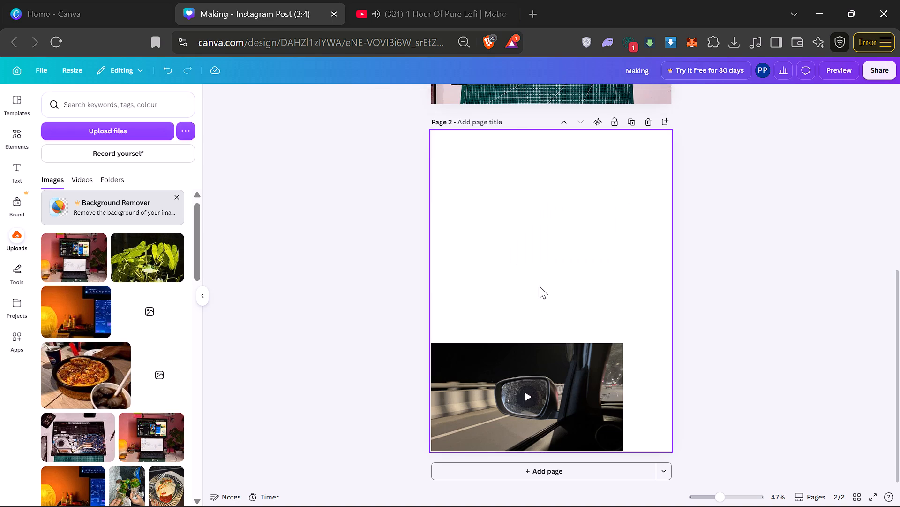
# Add the uploaded mirror selfie photo to page 2.
pyautogui.click(162, 377)
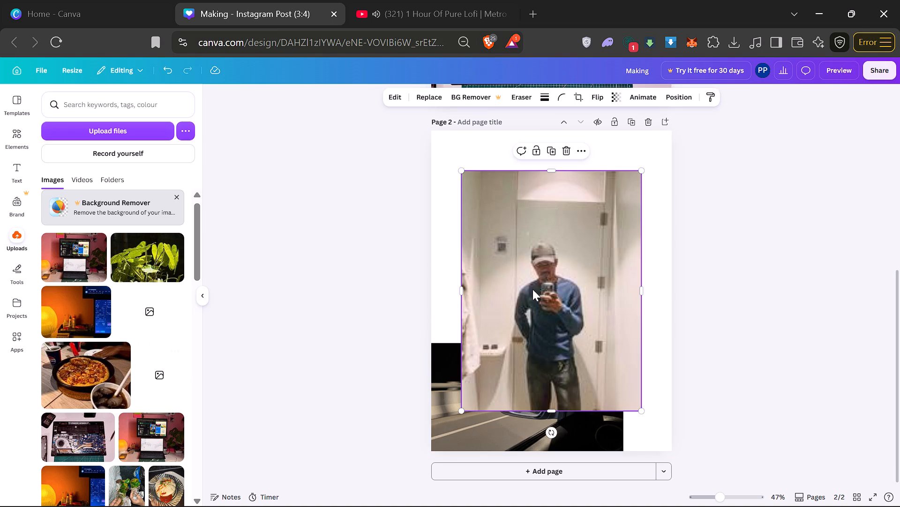
# Crop the mirror selfie to a 3:2 landscape ratio, framing the man's head and torso and trimming the frame slightly smaller.
pyautogui.click(550, 290)
pyautogui.click(544, 217)
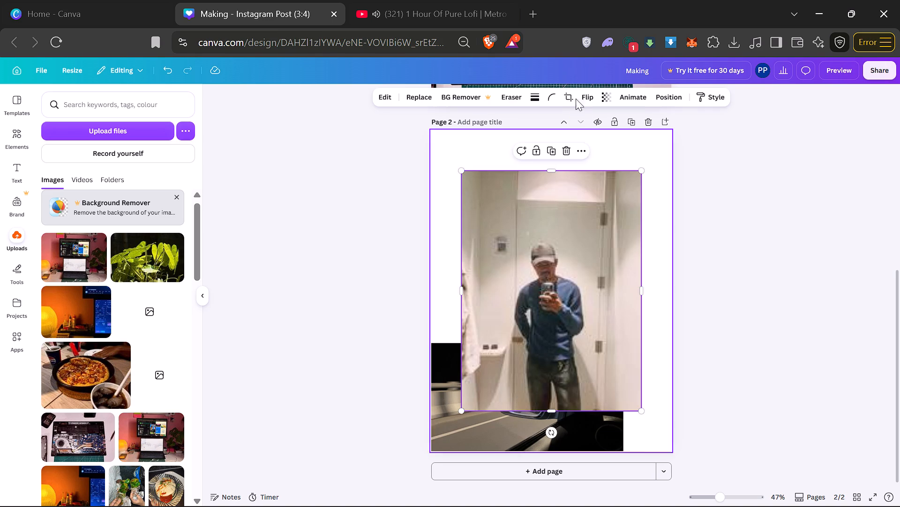
pyautogui.click(572, 99)
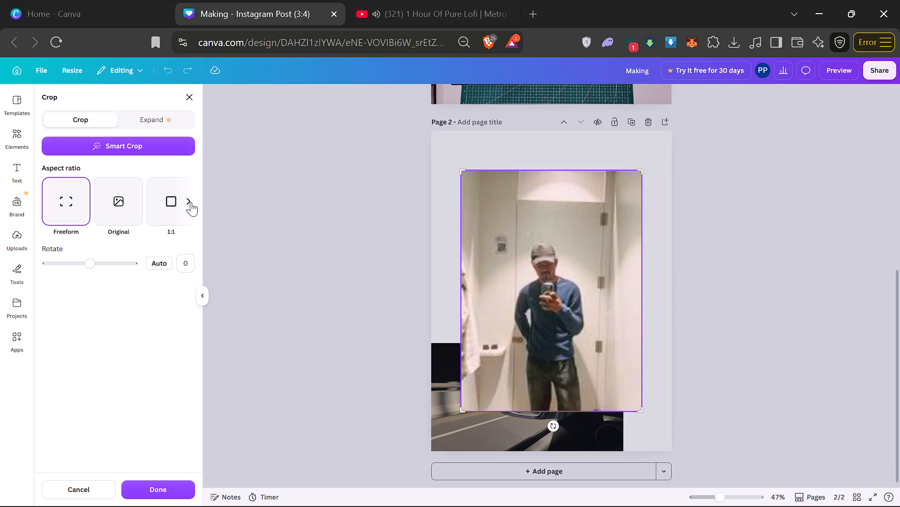
pyautogui.click(191, 200)
pyautogui.doubleClick(191, 200)
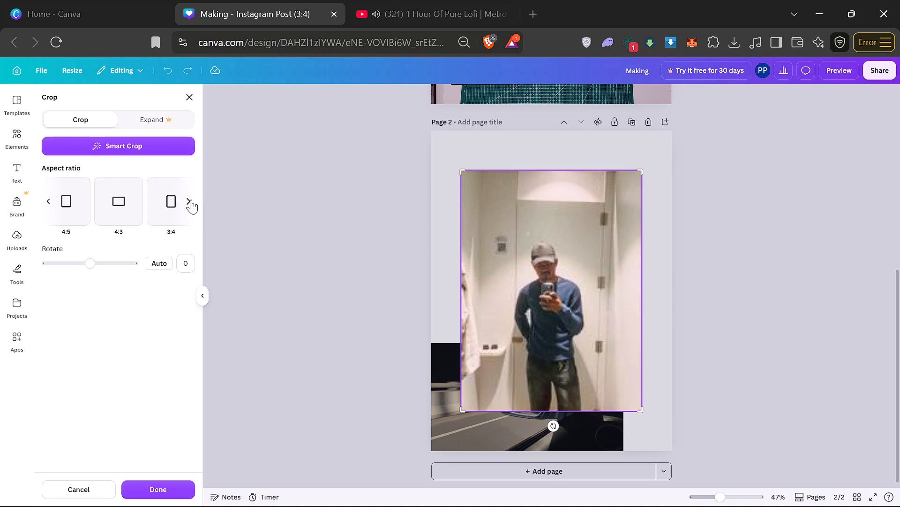
pyautogui.click(191, 200)
pyautogui.click(122, 197)
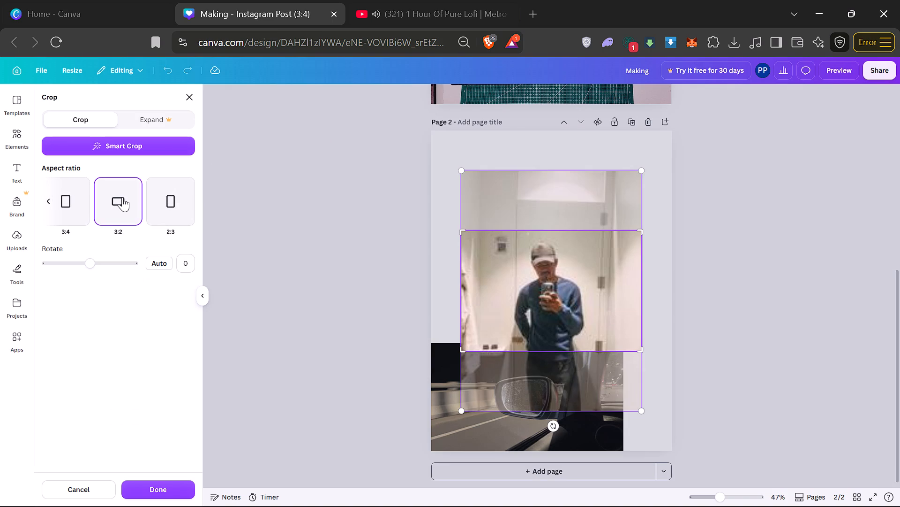
pyautogui.moveTo(562, 304); pyautogui.dragTo(563, 326)
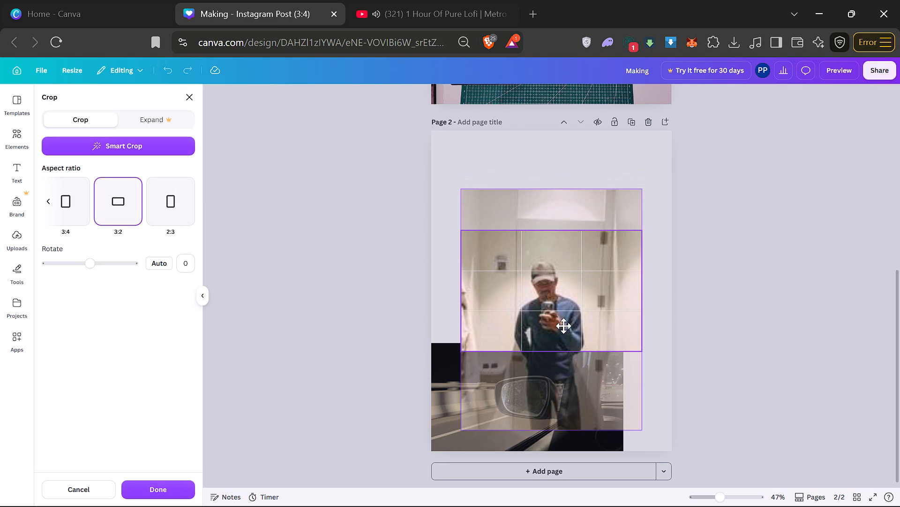
pyautogui.moveTo(563, 326); pyautogui.dragTo(565, 327)
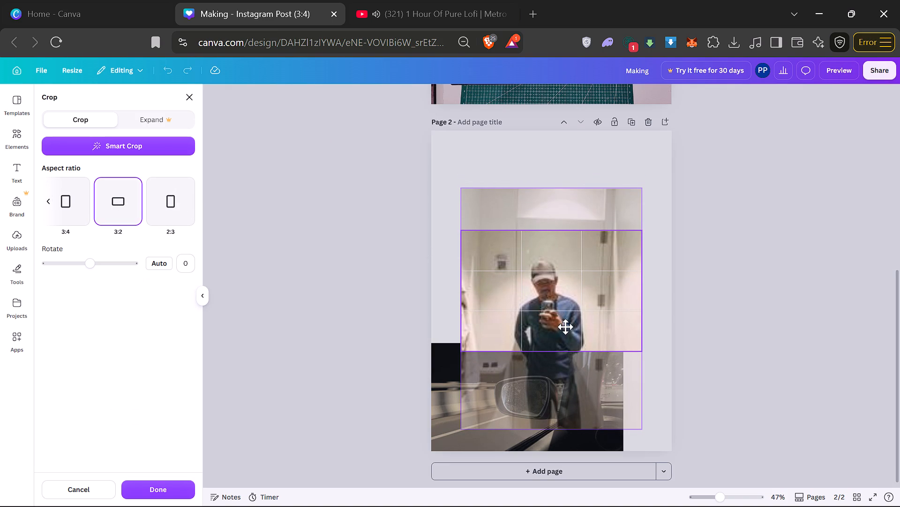
pyautogui.moveTo(565, 327); pyautogui.dragTo(565, 326)
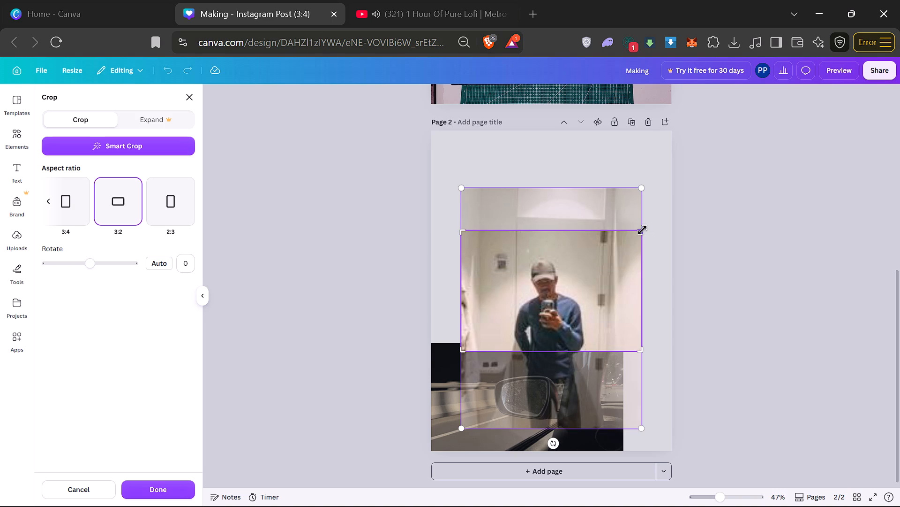
pyautogui.moveTo(642, 230); pyautogui.dragTo(629, 232)
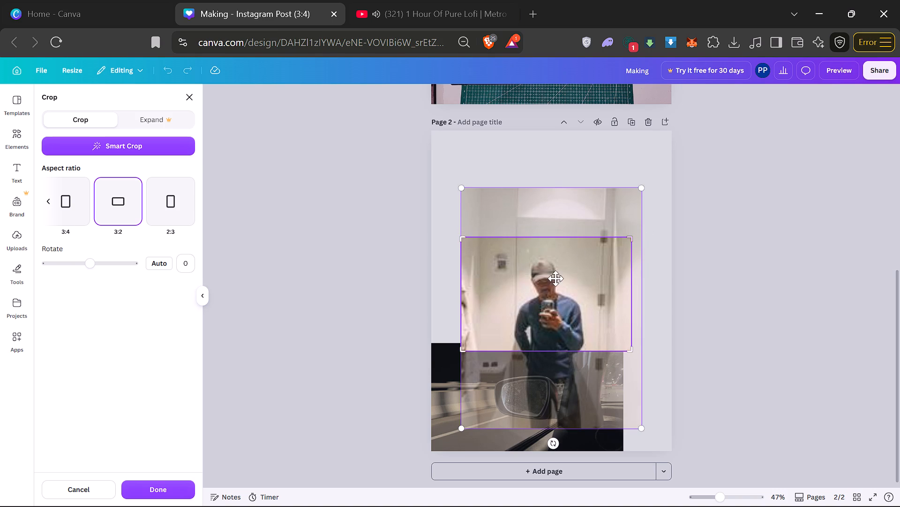
pyautogui.moveTo(544, 290); pyautogui.dragTo(545, 298)
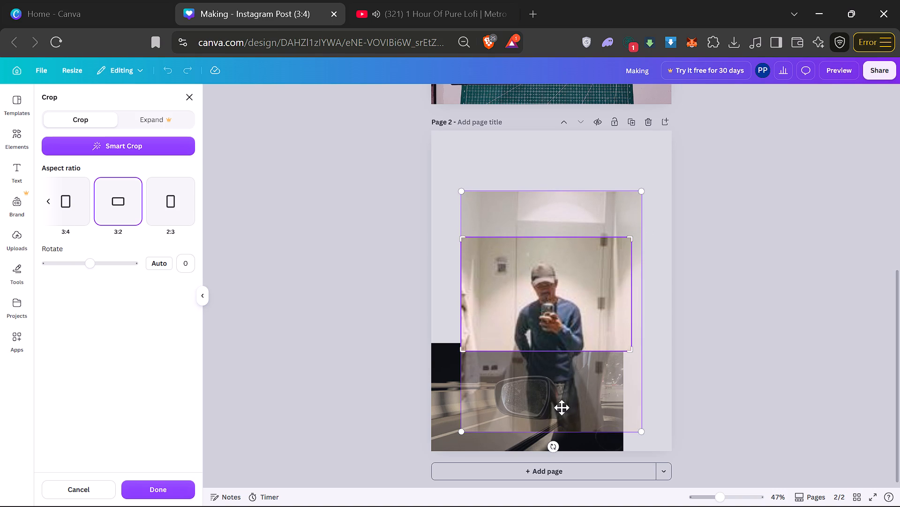
pyautogui.click(173, 485)
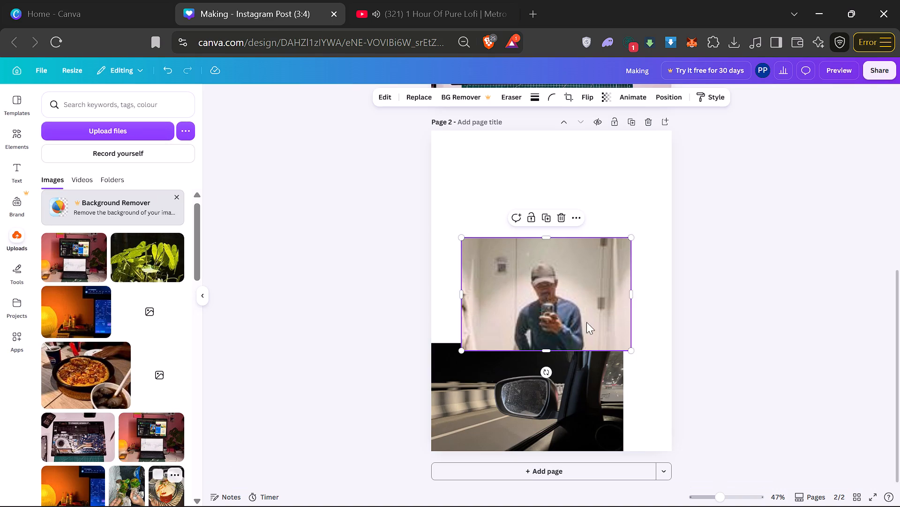
# Move the mirror selfie to page 2's top-left corner and enlarge it to span the full page width.
pyautogui.moveTo(572, 293); pyautogui.dragTo(541, 185)
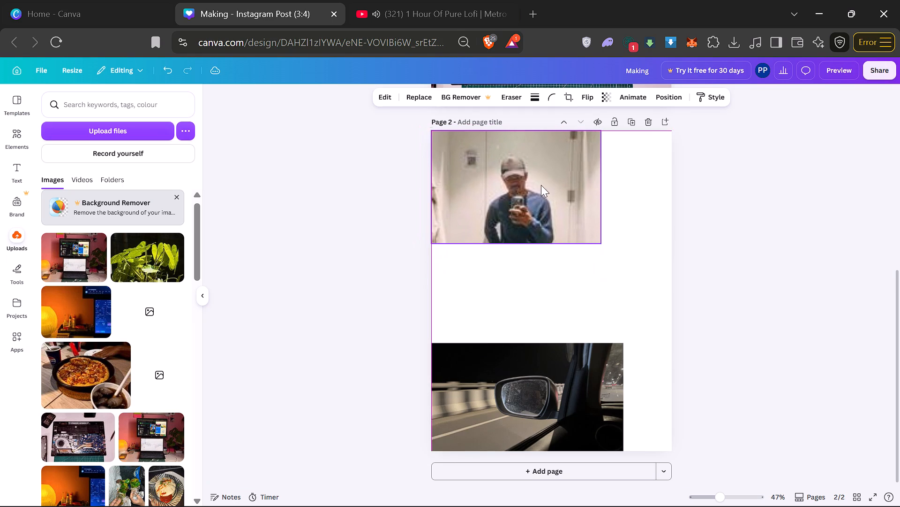
pyautogui.moveTo(601, 243); pyautogui.dragTo(663, 277)
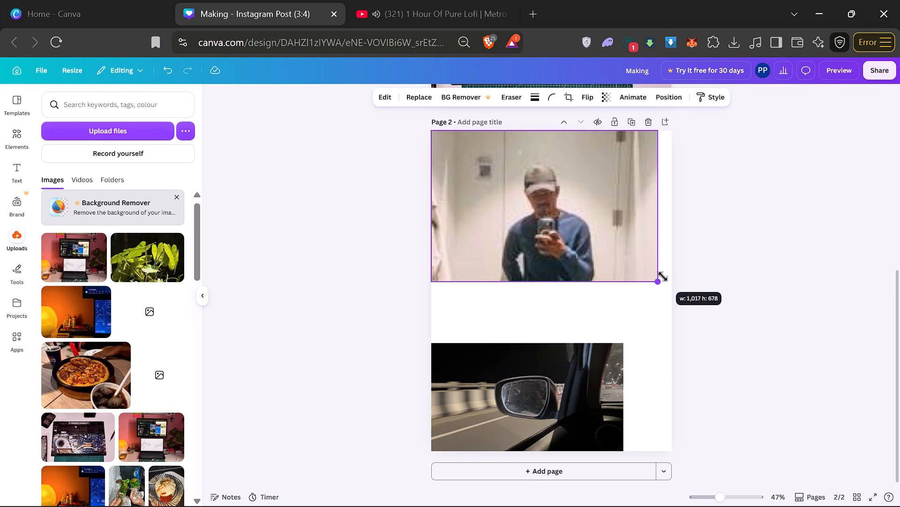
pyautogui.moveTo(663, 277); pyautogui.dragTo(675, 284)
# Enlarge the car side-mirror video on page 2 to span the full page width.
pyautogui.click(615, 358)
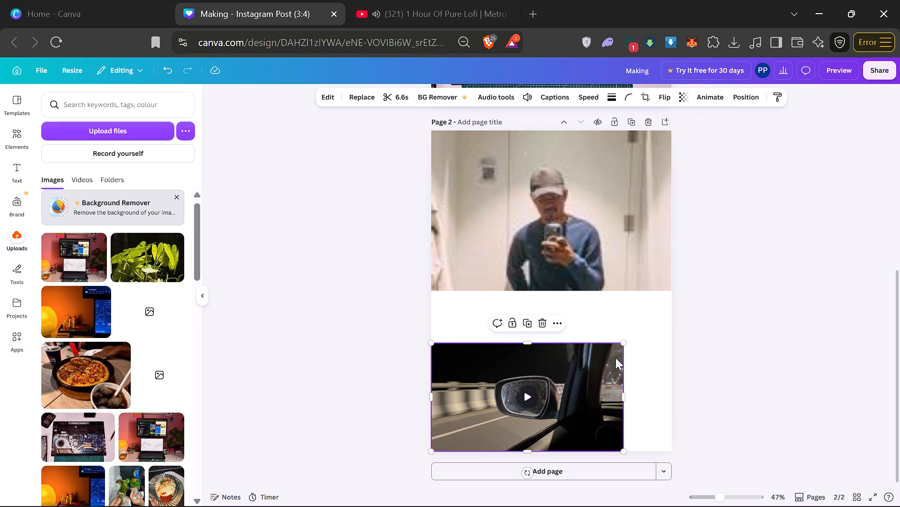
pyautogui.moveTo(623, 342); pyautogui.dragTo(672, 302)
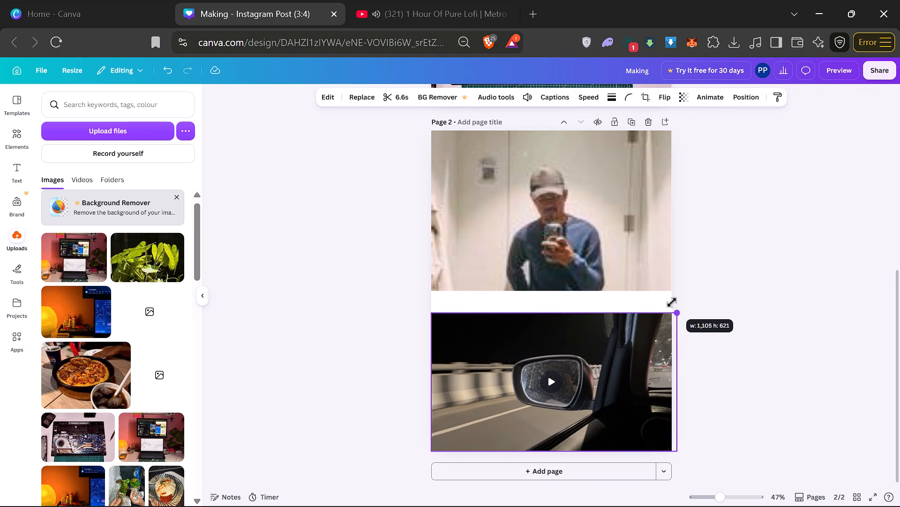
pyautogui.moveTo(672, 302); pyautogui.dragTo(667, 303)
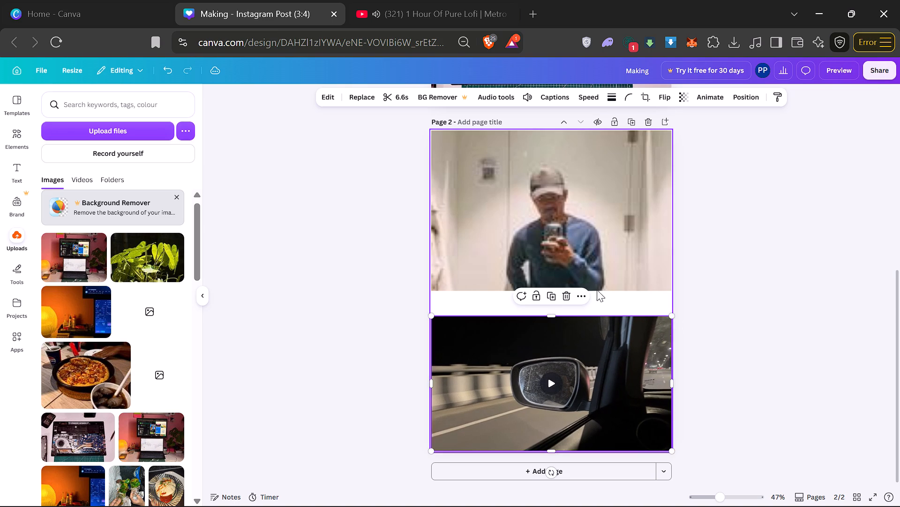
# Crop the car side-mirror video to a 3:2 aspect ratio.
pyautogui.click(645, 97)
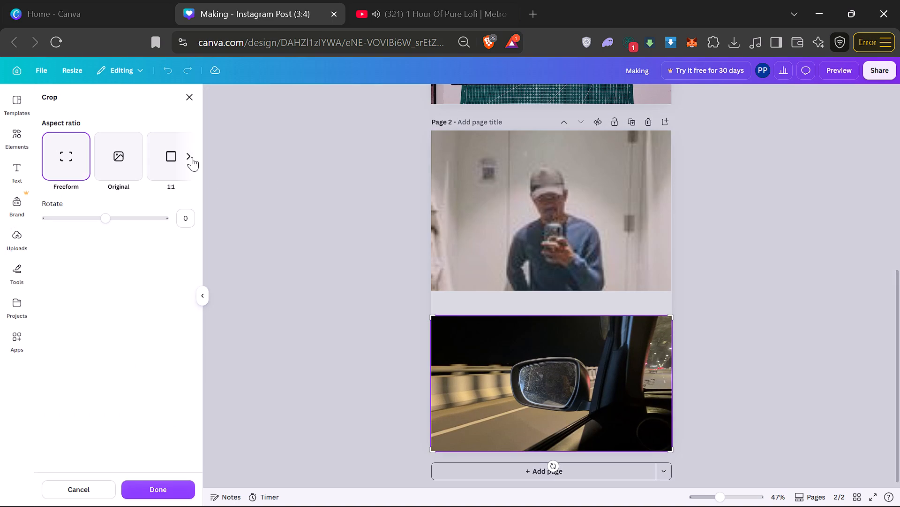
pyautogui.tripleClick(192, 157)
pyautogui.click(192, 157)
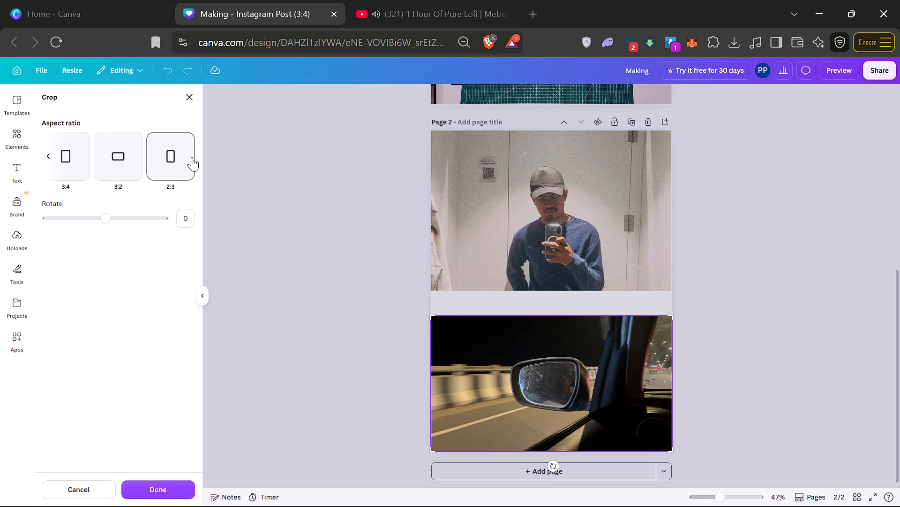
pyautogui.click(114, 154)
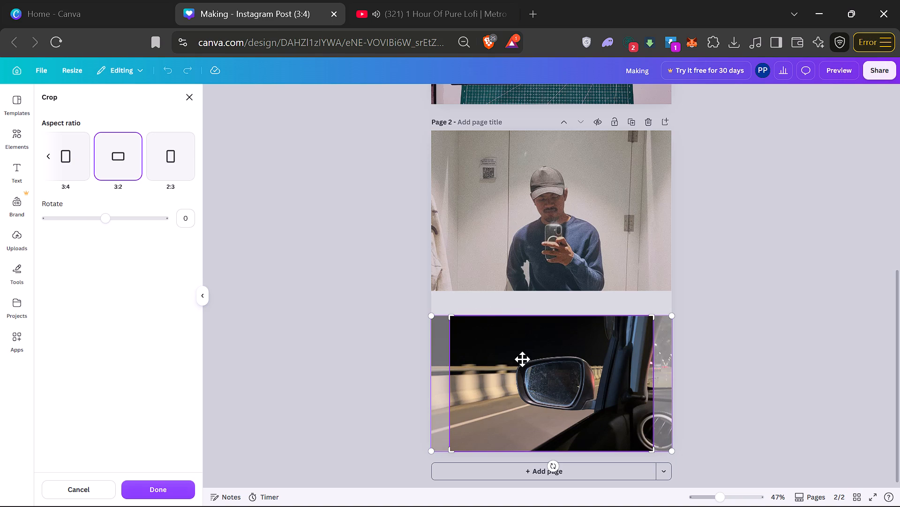
pyautogui.click(150, 486)
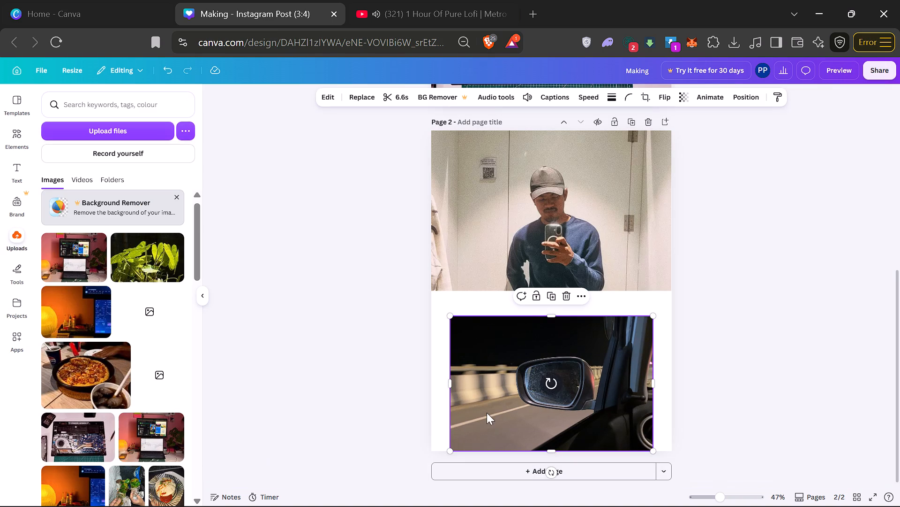
# Place the cropped car video directly below the selfie and enlarge it to 1,080 by 720, filling the rest of page 2.
pyautogui.moveTo(487, 411); pyautogui.dragTo(470, 387)
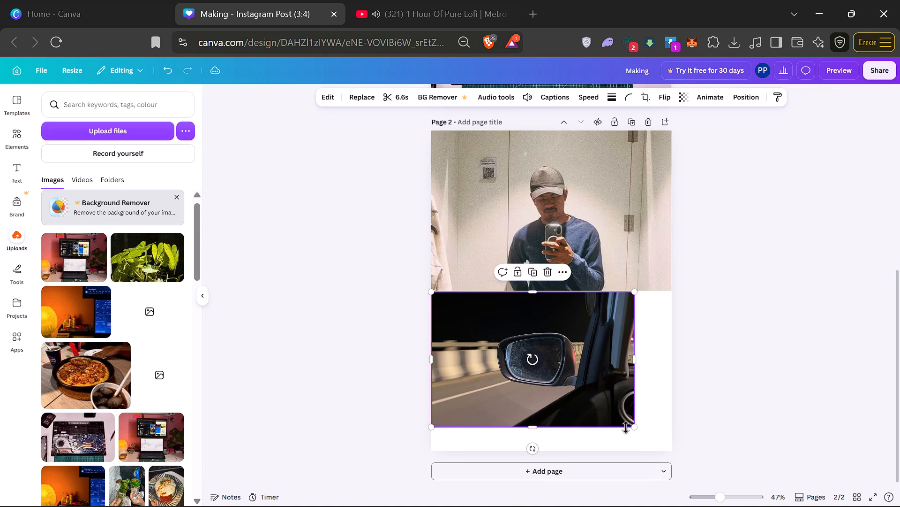
pyautogui.moveTo(636, 426); pyautogui.dragTo(675, 446)
pyautogui.click(396, 376)
pyautogui.click(570, 364)
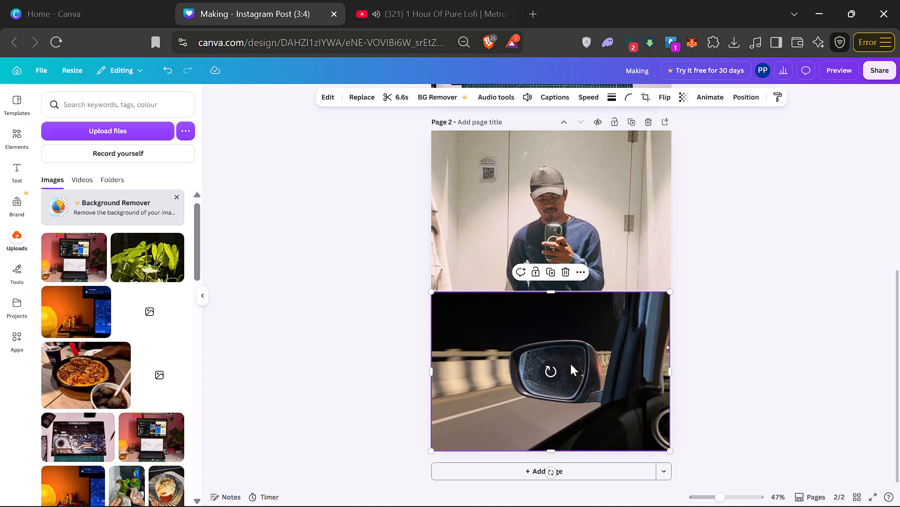
pyautogui.moveTo(669, 294); pyautogui.dragTo(675, 297)
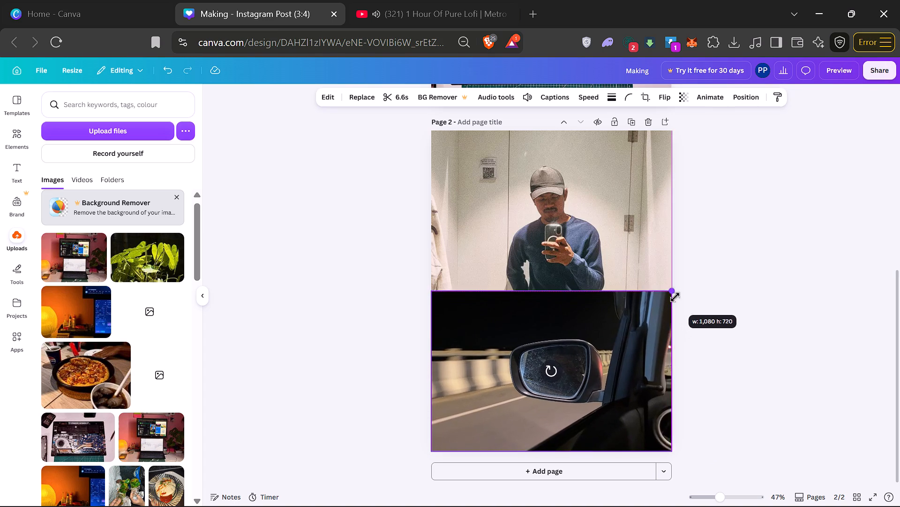
pyautogui.moveTo(675, 297); pyautogui.dragTo(674, 298)
pyautogui.click(744, 254)
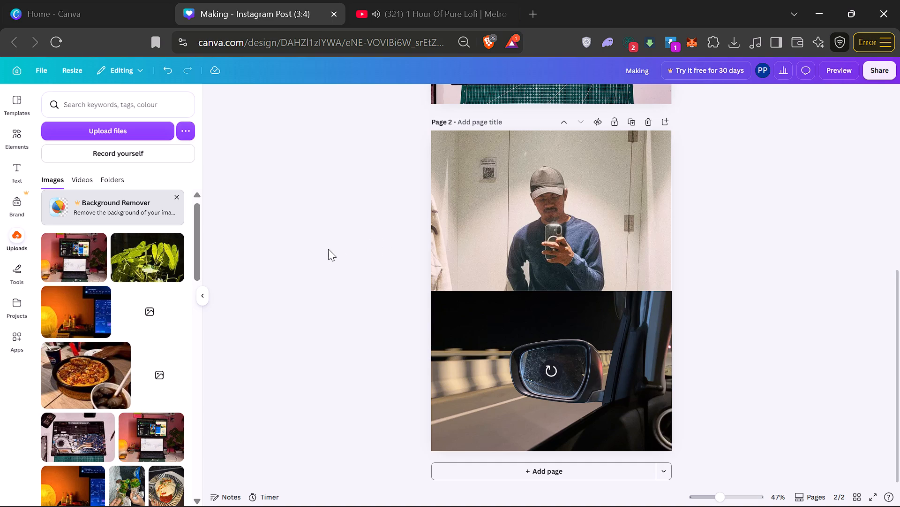
# Add a subheading reading "Making" to page 2 and place it above the man's cap in the selfie.
pyautogui.click(15, 173)
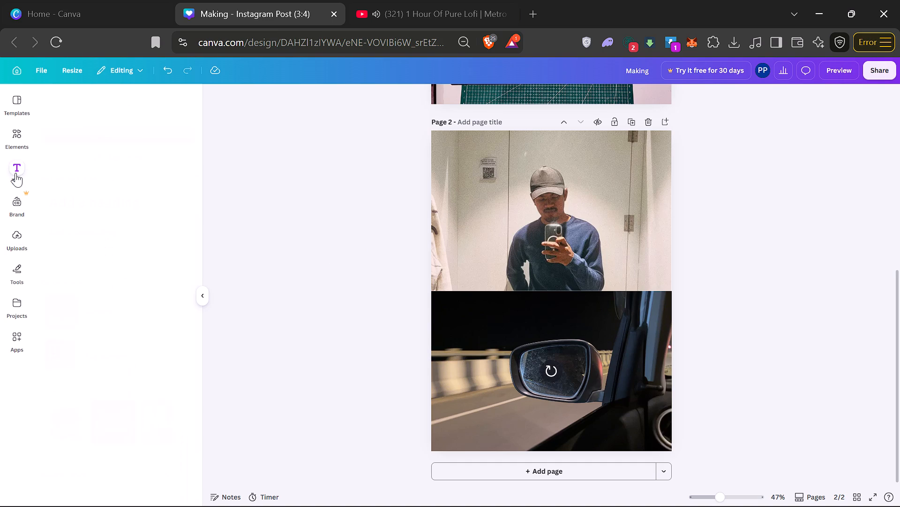
pyautogui.hscroll(1, 95, 313)
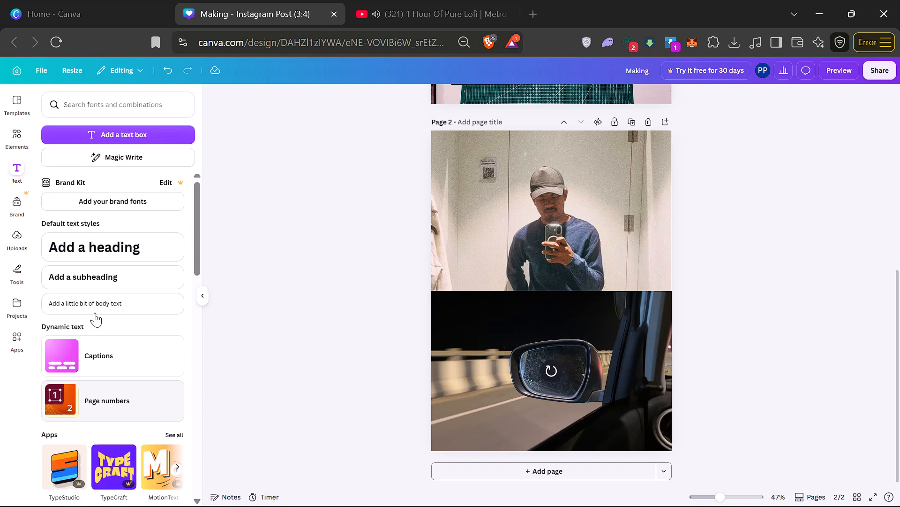
pyautogui.hscroll(1, 95, 313)
pyautogui.click(114, 244)
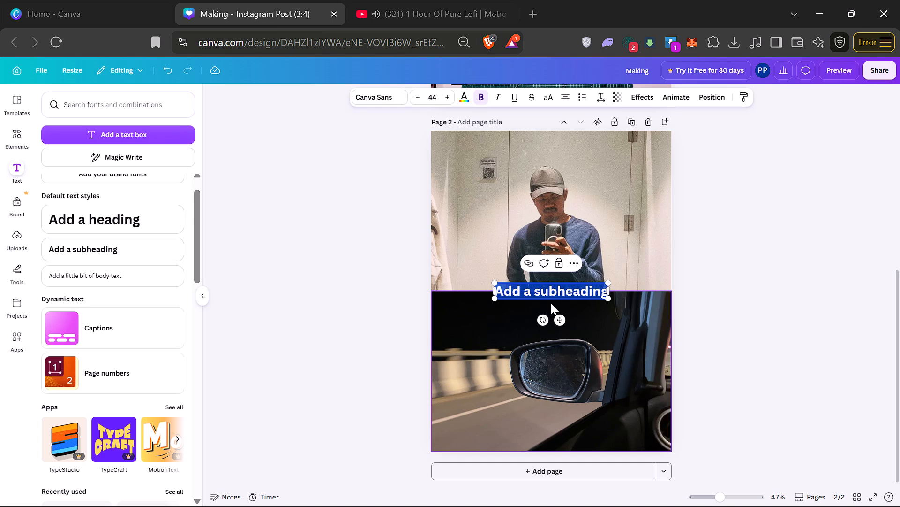
pyautogui.hotkey('shift', 'm')
pyautogui.write('aking')
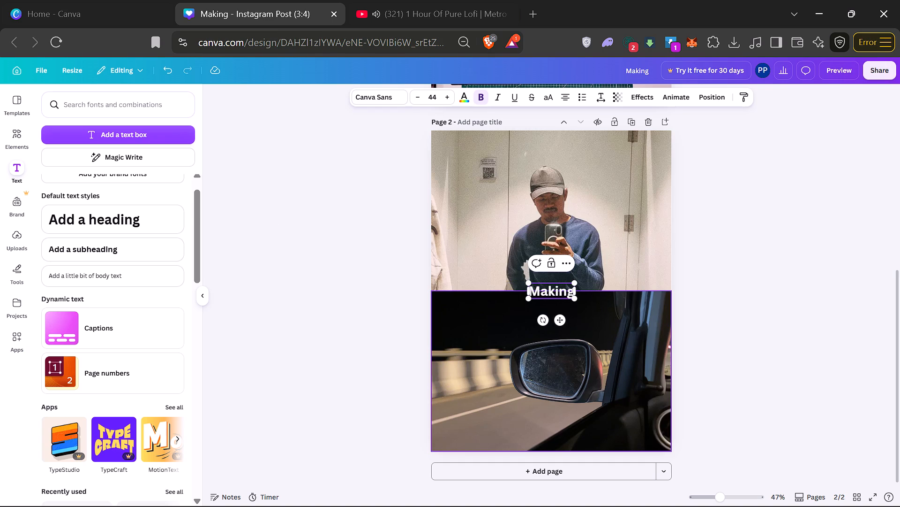
pyautogui.moveTo(558, 318); pyautogui.dragTo(552, 171)
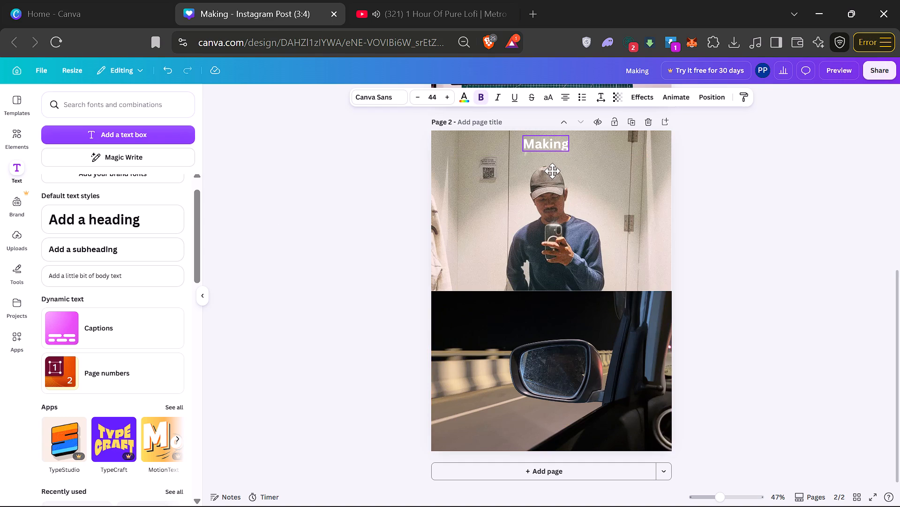
pyautogui.moveTo(552, 171); pyautogui.dragTo(555, 180)
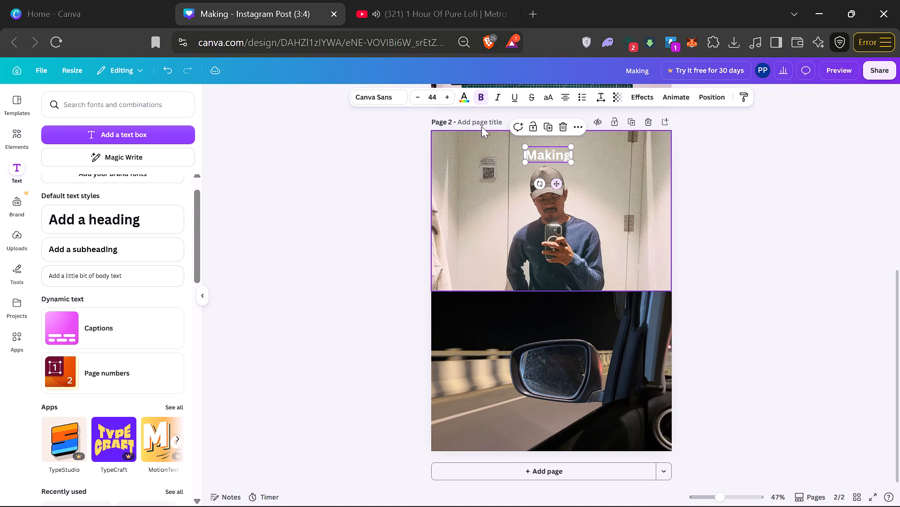
# Set the page 2 "Making" text to font size 25.
pyautogui.doubleClick(435, 100)
pyautogui.write('25')
pyautogui.press('Return')
pyautogui.click(382, 168)
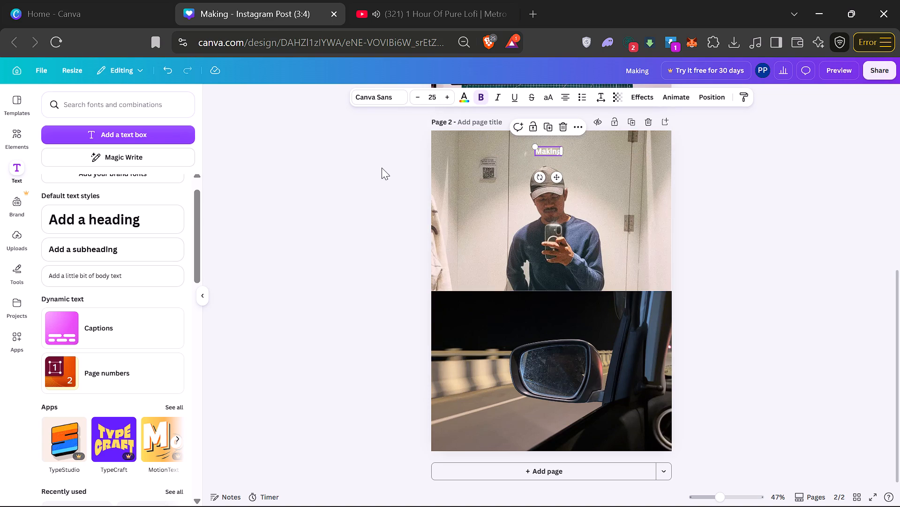
# Set the letter spacing of the page 2 "Making" text to 90.
pyautogui.click(552, 151)
pyautogui.click(598, 100)
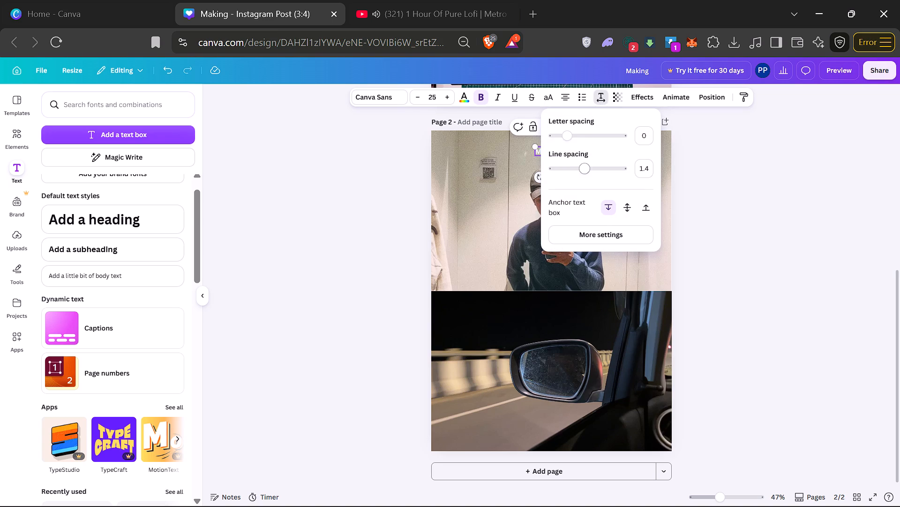
pyautogui.moveTo(408, 200); pyautogui.dragTo(339, 211)
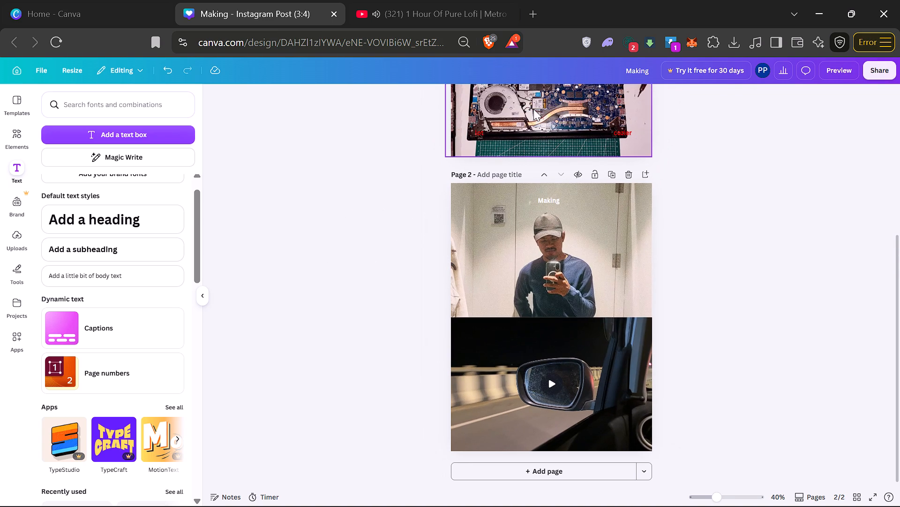
pyautogui.click(547, 196)
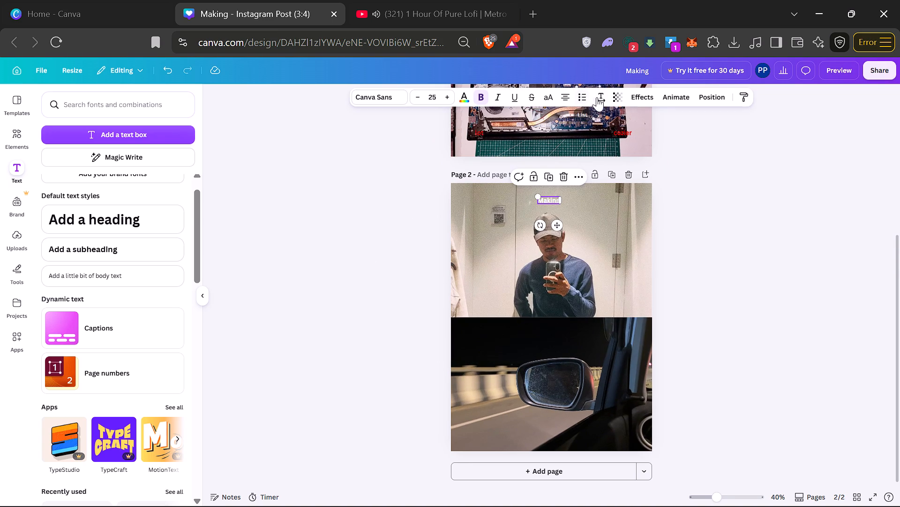
pyautogui.click(597, 98)
pyautogui.moveTo(568, 138); pyautogui.dragTo(573, 139)
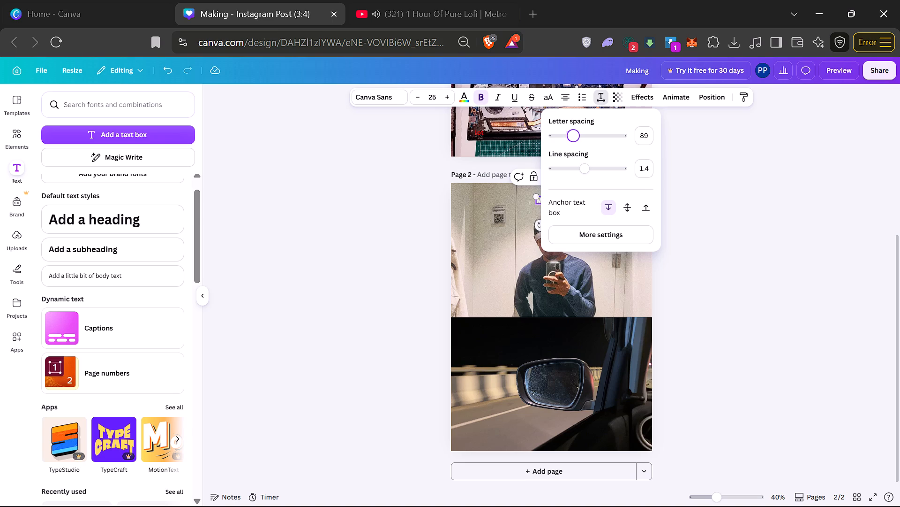
pyautogui.moveTo(573, 139); pyautogui.dragTo(574, 139)
pyautogui.doubleClick(644, 136)
pyautogui.hotkey('ctrl', 'a')
pyautogui.write('90')
pyautogui.press('Return')
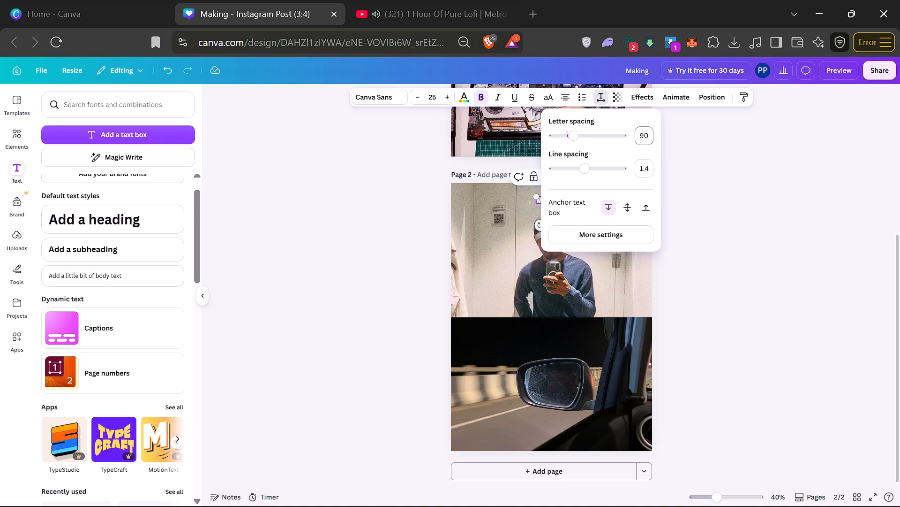
pyautogui.click(414, 216)
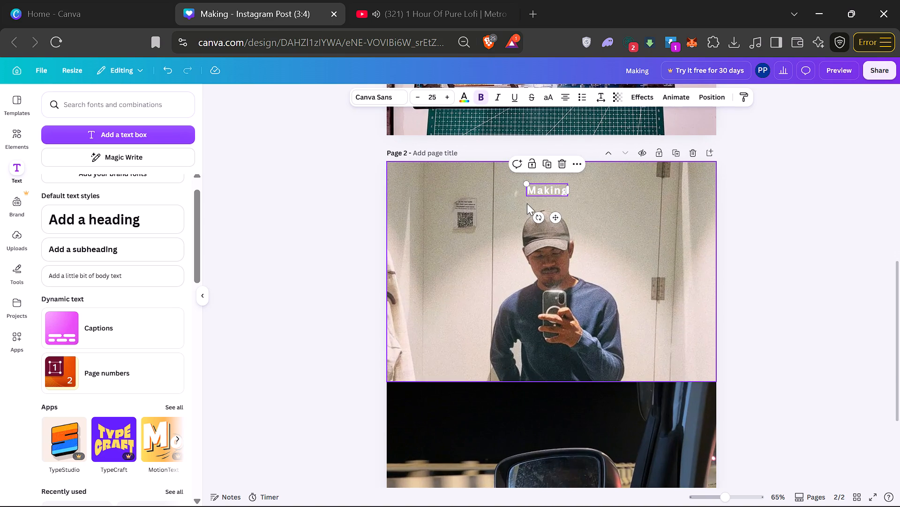
# Recolour the page 2 "Making" text dark blue from the default solid colours.
pyautogui.click(548, 191)
pyautogui.hotkey('ctrl', 'a')
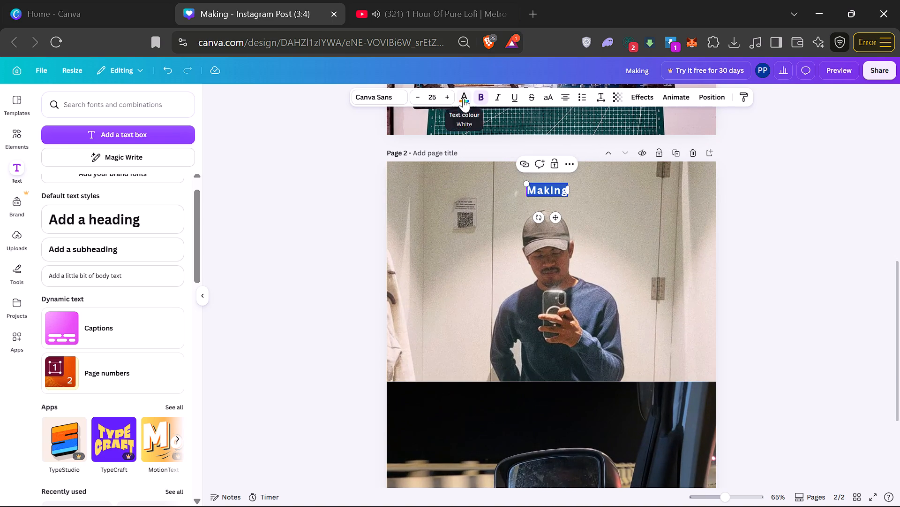
pyautogui.click(463, 98)
pyautogui.click(174, 399)
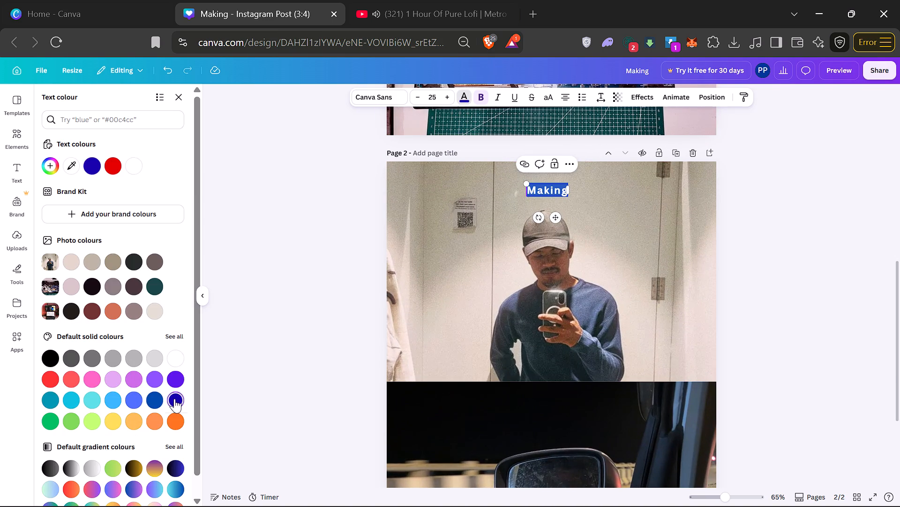
pyautogui.click(326, 285)
pyautogui.scroll(-1, 326, 285)
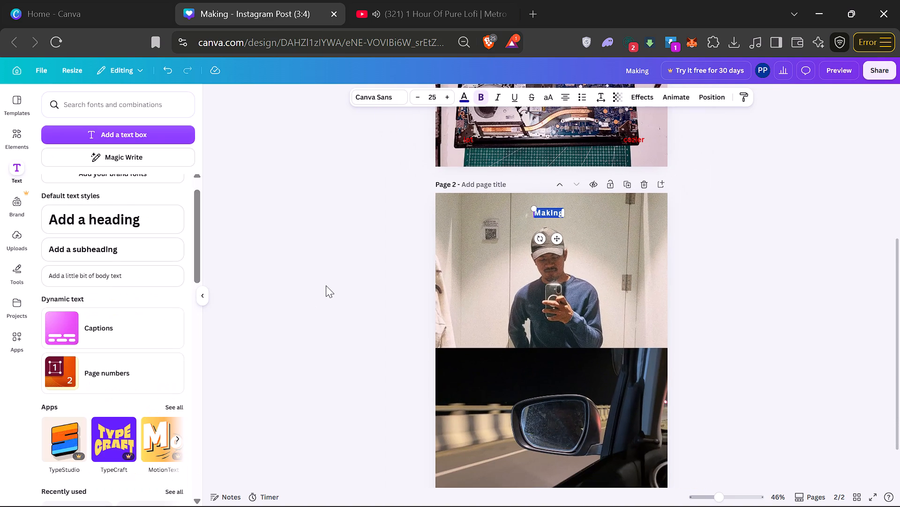
pyautogui.click(326, 285)
# Duplicate the blue "Making" text, place the copy at the seam between selfie and video, and change its wording to "midnight".
pyautogui.click(555, 211)
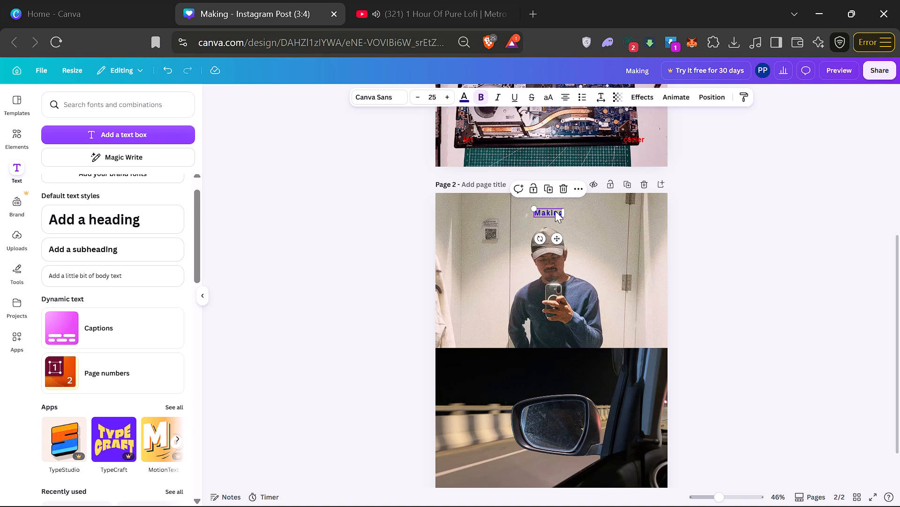
pyautogui.hotkey('ctrl', 'd')
pyautogui.moveTo(559, 243); pyautogui.dragTo(561, 369)
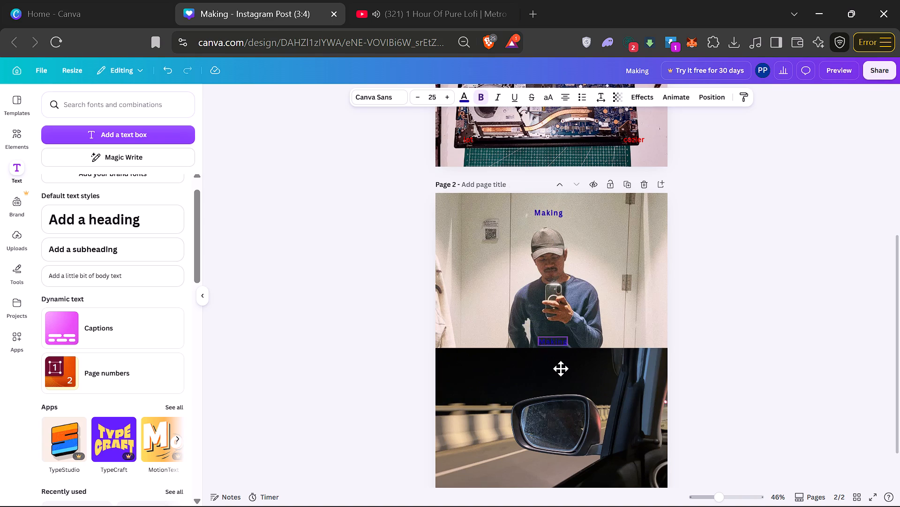
pyautogui.moveTo(561, 369); pyautogui.dragTo(558, 375)
pyautogui.doubleClick(555, 349)
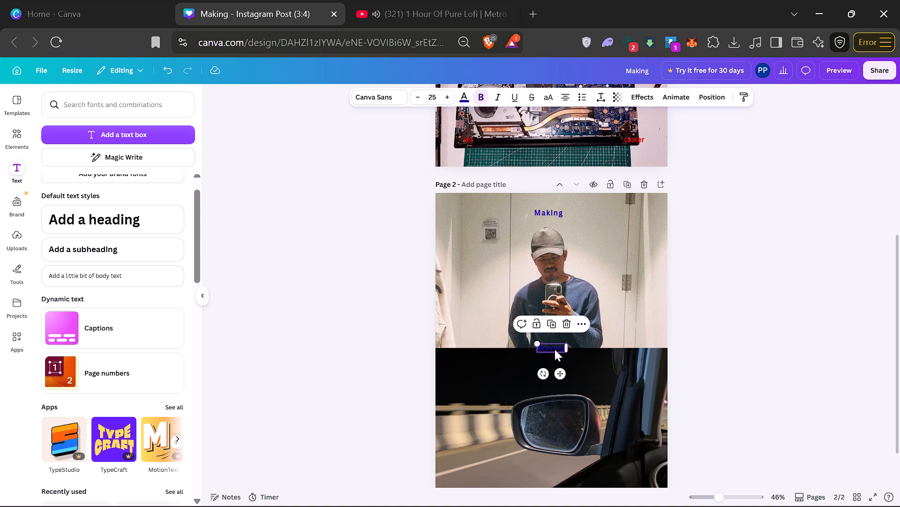
pyautogui.hotkey('ctrl', 'a')
pyautogui.write('midnight')
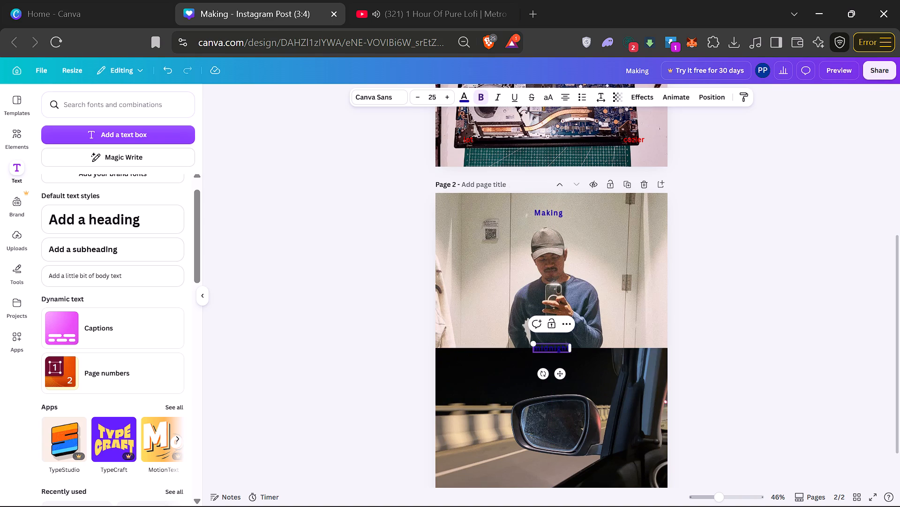
# Duplicate the "midnight" text, keep the copy near the bottom of the car video, and change its wording to "runs...".
pyautogui.click(740, 335)
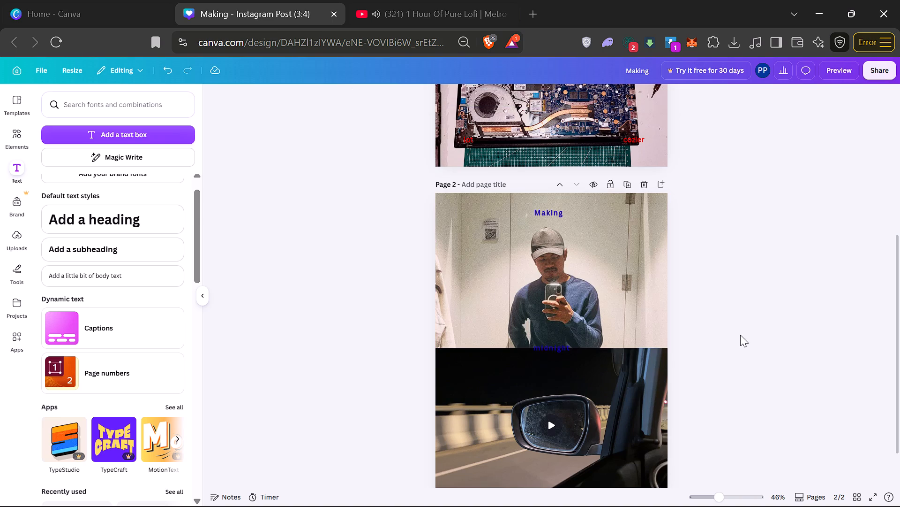
pyautogui.click(559, 351)
pyautogui.hotkey('ctrl', 'd')
pyautogui.scroll(-1, 559, 351)
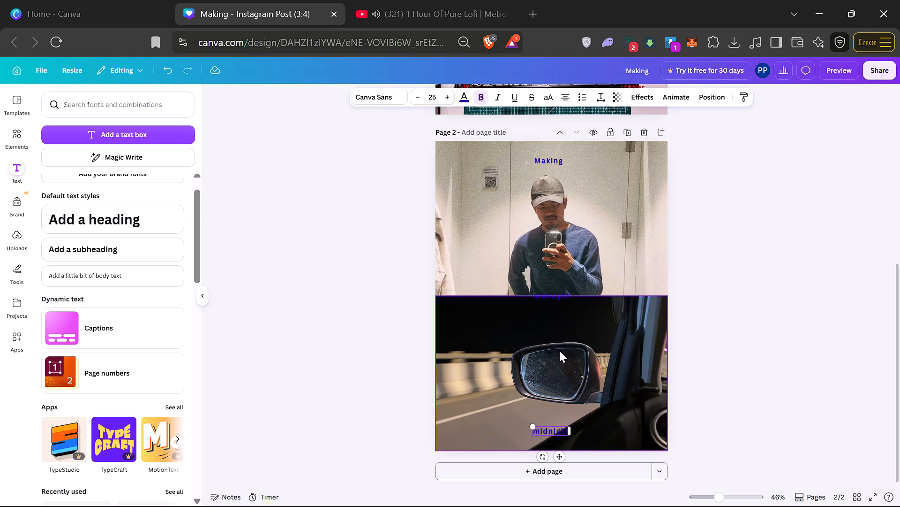
pyautogui.scroll(-1, 559, 351)
pyautogui.doubleClick(555, 432)
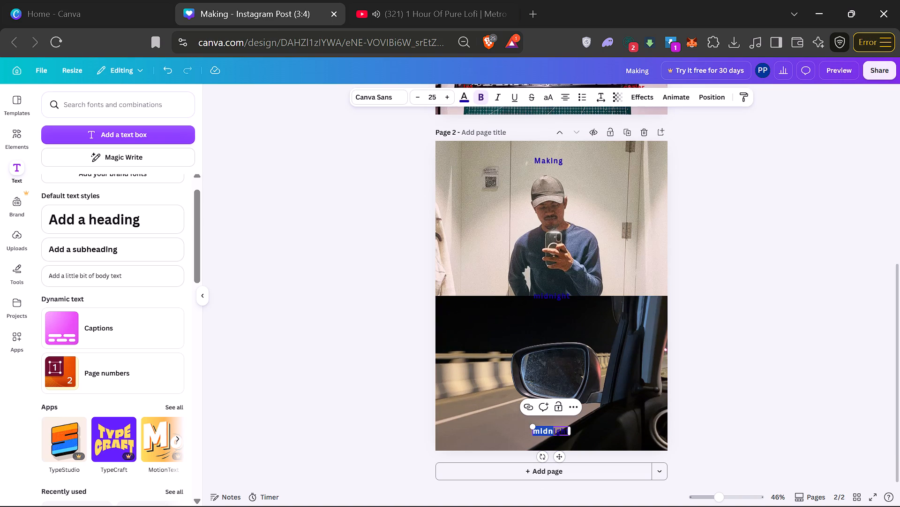
pyautogui.hotkey('ctrl', 'a')
pyautogui.write('runs')
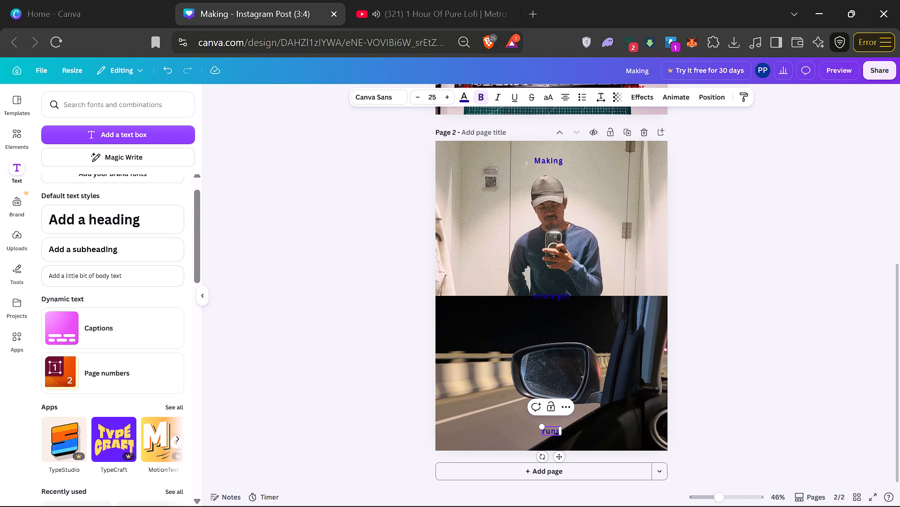
pyautogui.write('...')
pyautogui.click(742, 338)
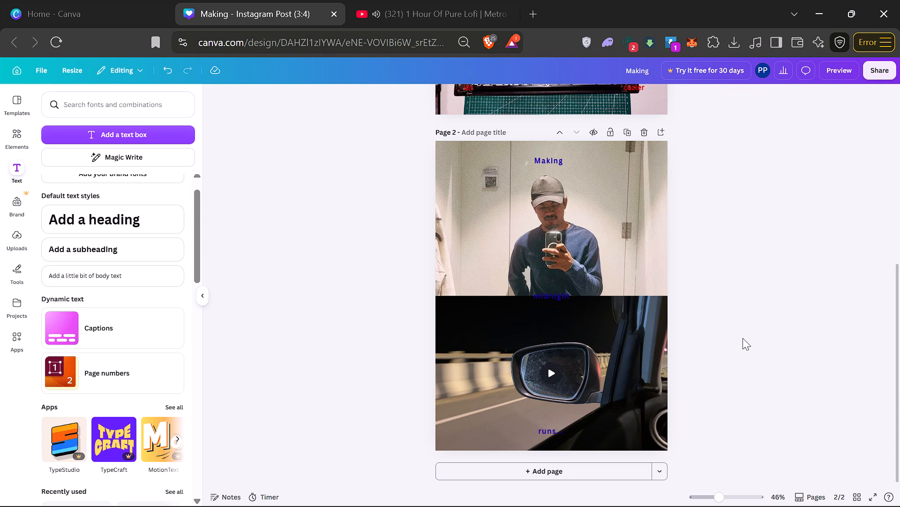
pyautogui.click(722, 247)
# Open the image adjustments for the page 2 selfie and set its temperature to 22.
pyautogui.scroll(-1, 722, 247)
pyautogui.click(453, 409)
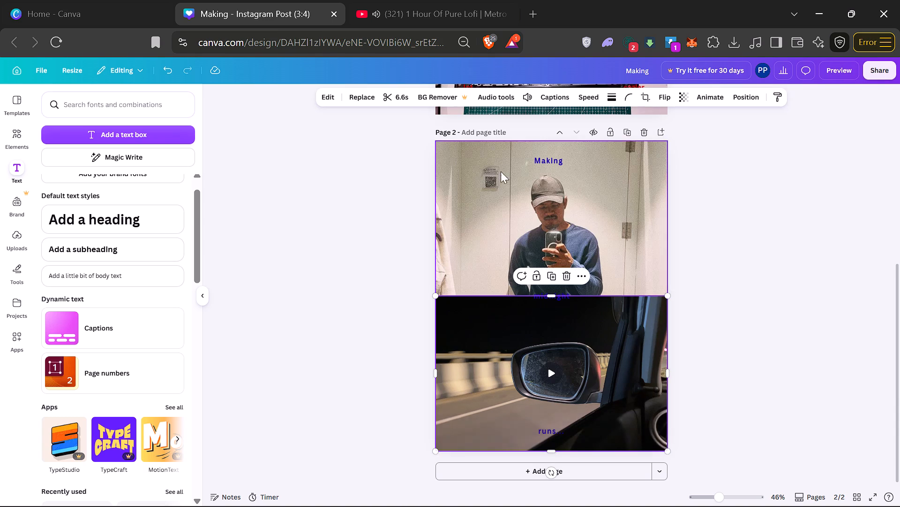
pyautogui.click(476, 258)
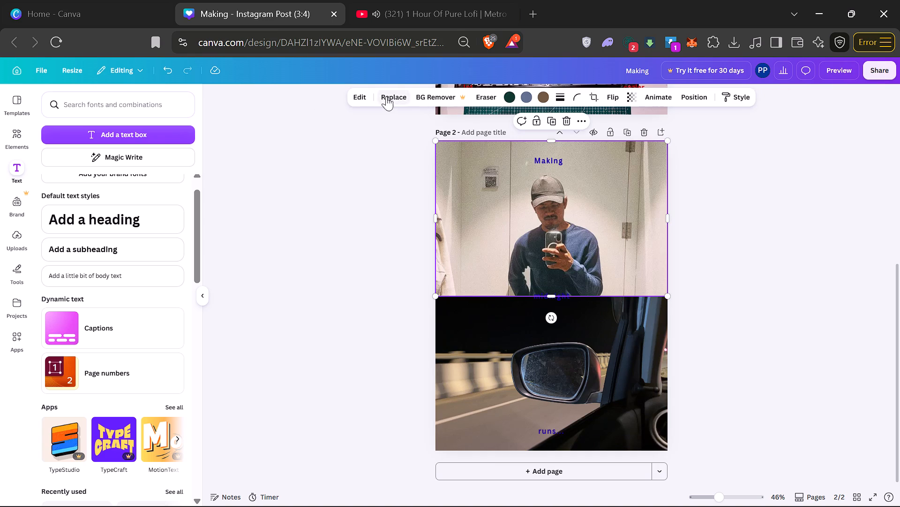
pyautogui.click(362, 95)
pyautogui.scroll(-1, 63, 304)
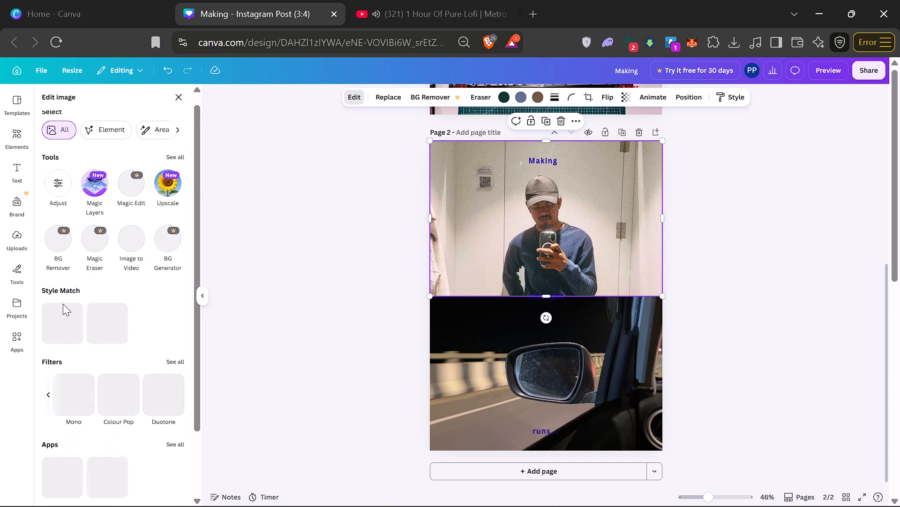
pyautogui.scroll(-2, 63, 304)
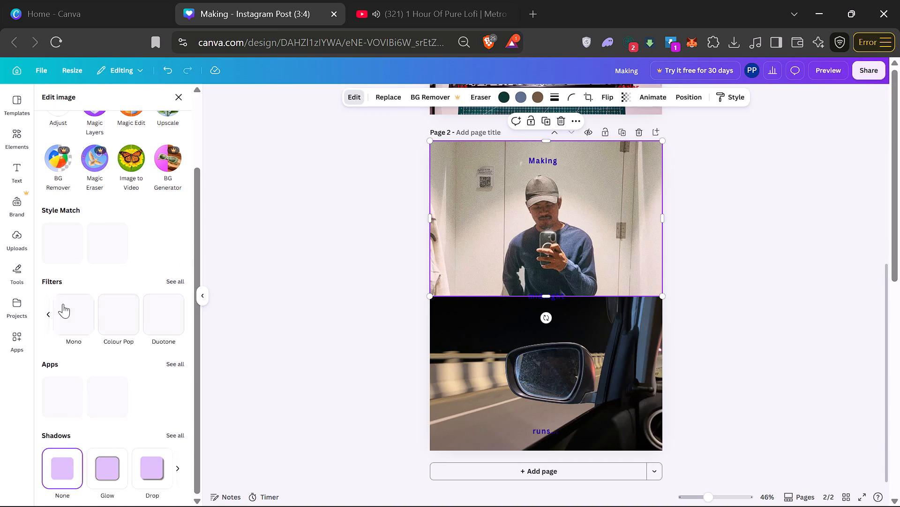
pyautogui.scroll(1, 155, 272)
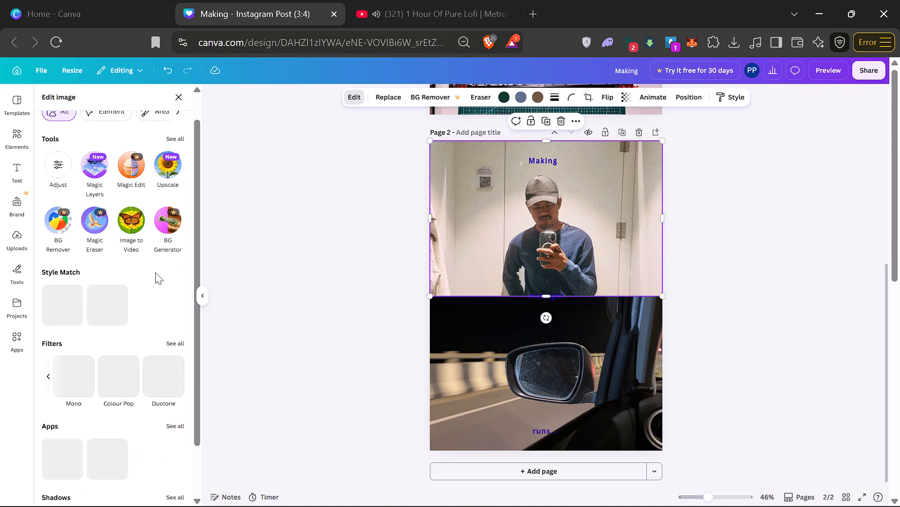
pyautogui.scroll(3, 155, 272)
pyautogui.click(60, 193)
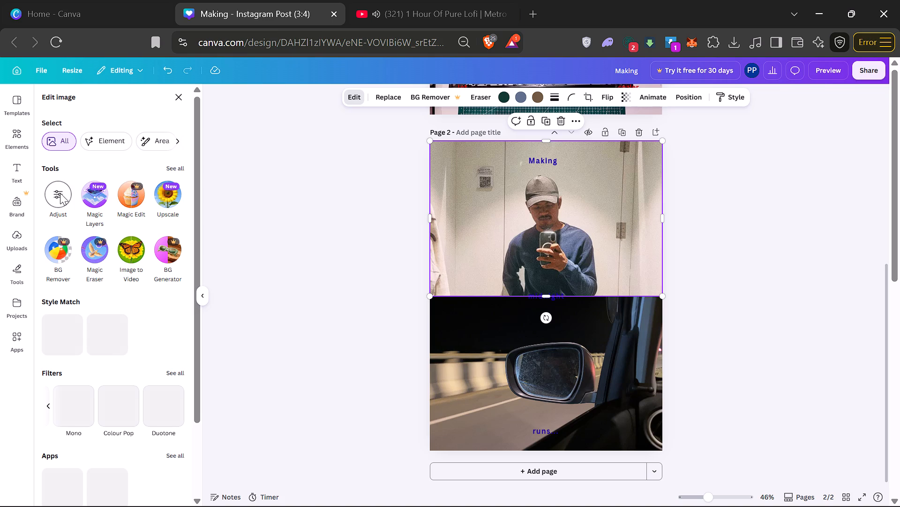
pyautogui.moveTo(102, 222); pyautogui.dragTo(93, 222)
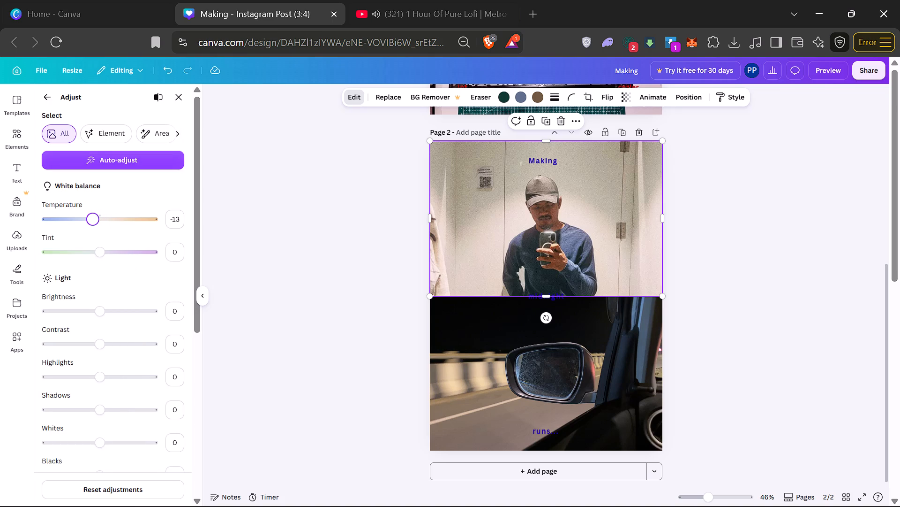
pyautogui.moveTo(93, 222); pyautogui.dragTo(97, 227)
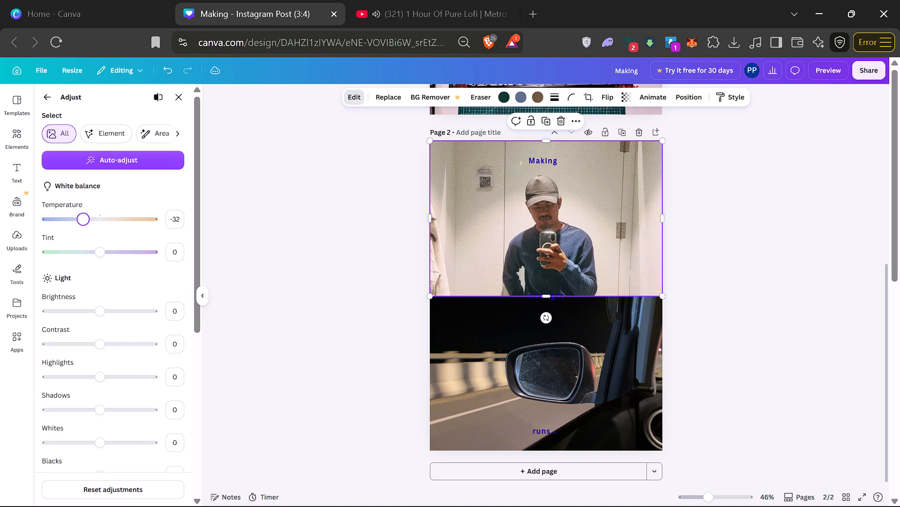
pyautogui.moveTo(97, 227); pyautogui.dragTo(112, 230)
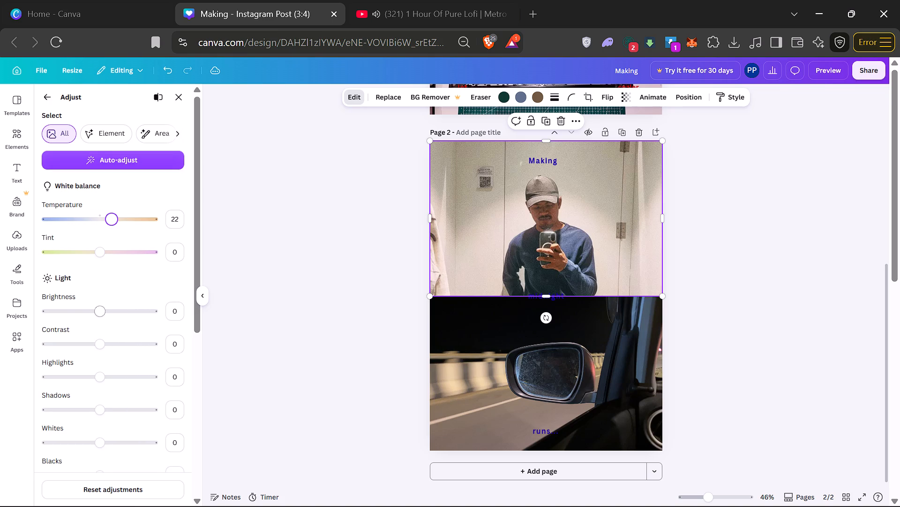
# Set the selfie's brightness to -12 and its contrast to 12.
pyautogui.moveTo(99, 316); pyautogui.dragTo(89, 318)
pyautogui.scroll(-1, 106, 330)
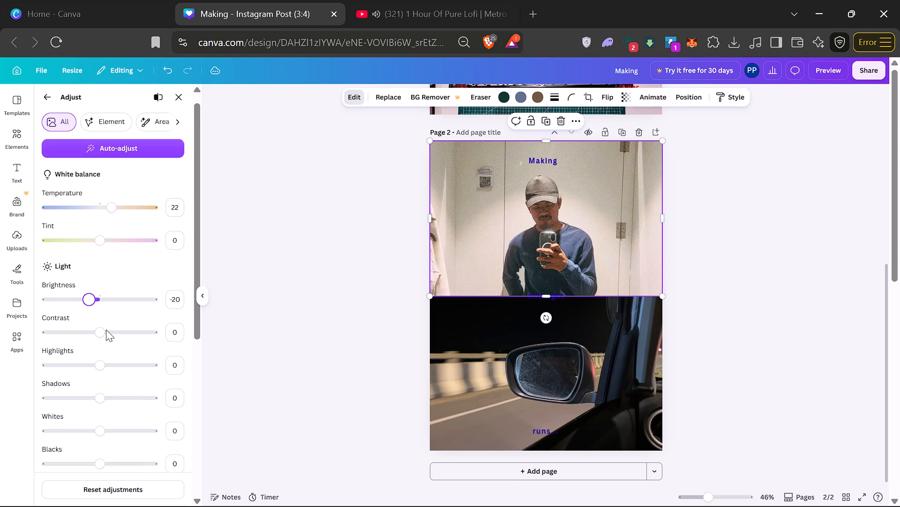
pyautogui.scroll(-1, 106, 330)
pyautogui.moveTo(102, 305); pyautogui.dragTo(106, 307)
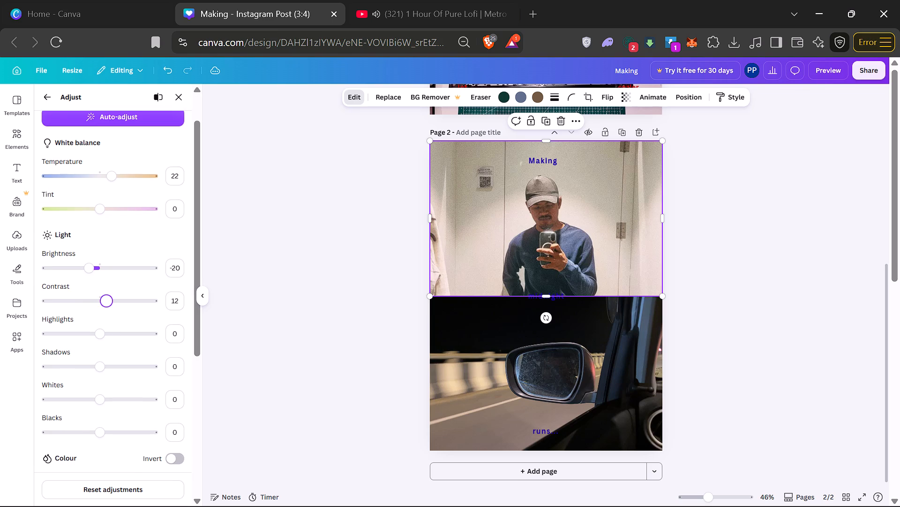
pyautogui.moveTo(92, 275); pyautogui.dragTo(93, 281)
# Set the selfie's blacks to 9.
pyautogui.scroll(-1, 93, 281)
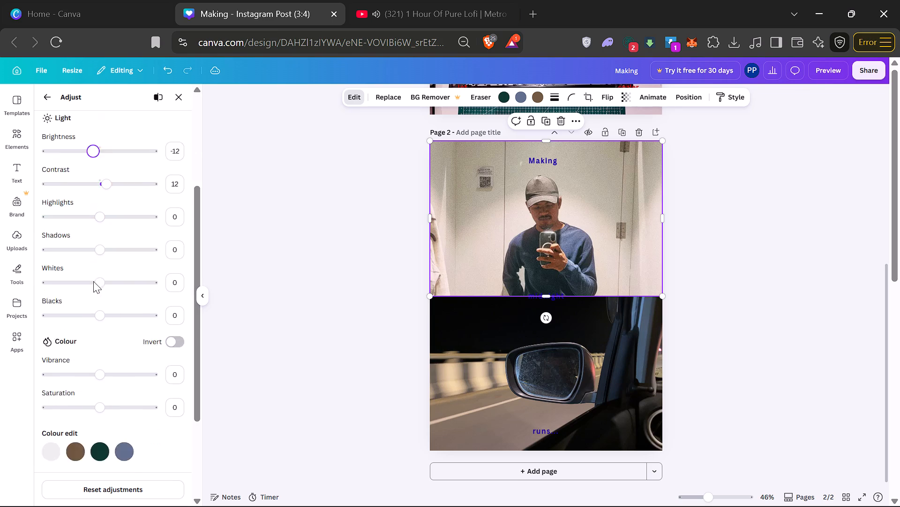
pyautogui.scroll(-2, 93, 281)
pyautogui.moveTo(98, 271); pyautogui.dragTo(102, 282)
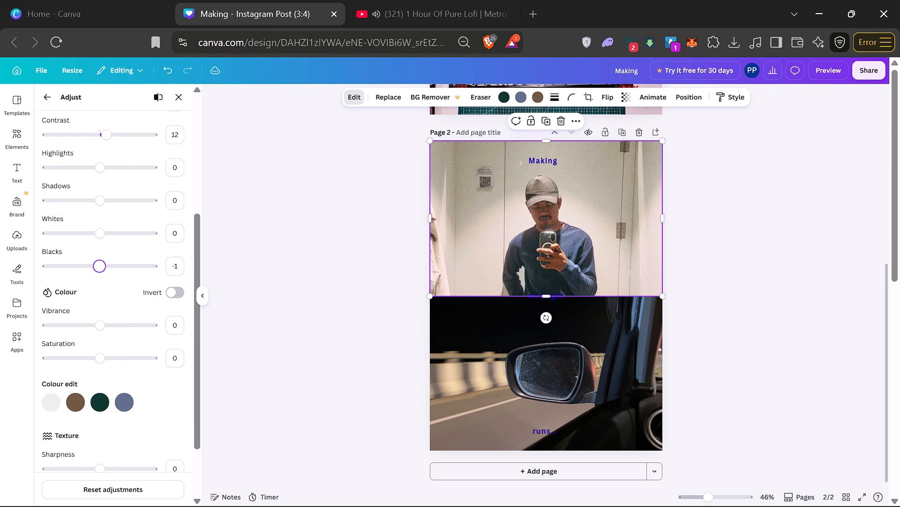
pyautogui.moveTo(102, 282); pyautogui.dragTo(104, 284)
pyautogui.moveTo(104, 284); pyautogui.dragTo(105, 284)
# Look through the selfie's remaining adjustments and effects, compare the edit with the original, and leave image editing.
pyautogui.scroll(-4, 134, 375)
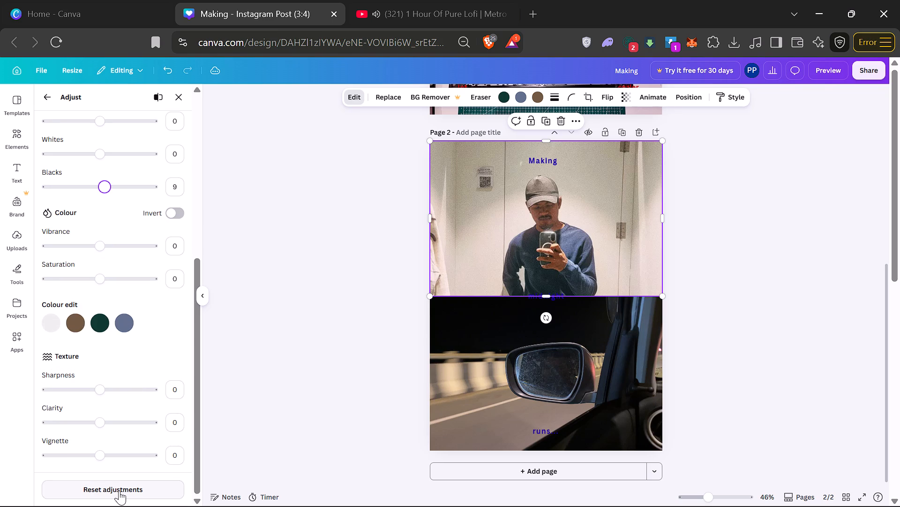
pyautogui.scroll(8, 124, 378)
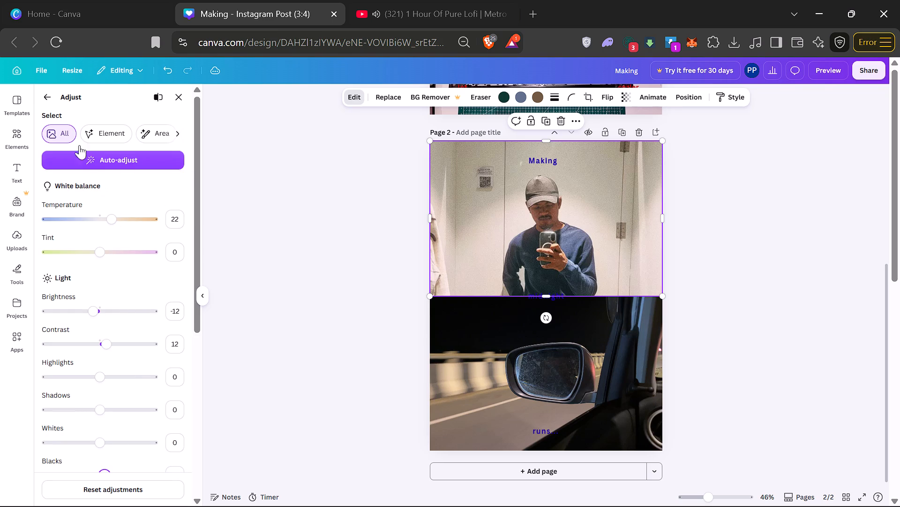
pyautogui.click(47, 100)
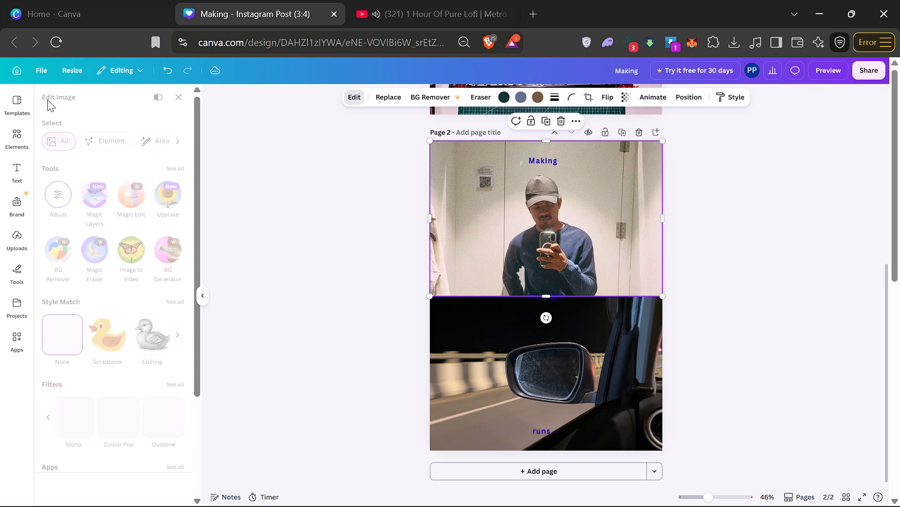
pyautogui.scroll(-10, 144, 391)
pyautogui.scroll(5, 144, 391)
pyautogui.scroll(-6, 144, 391)
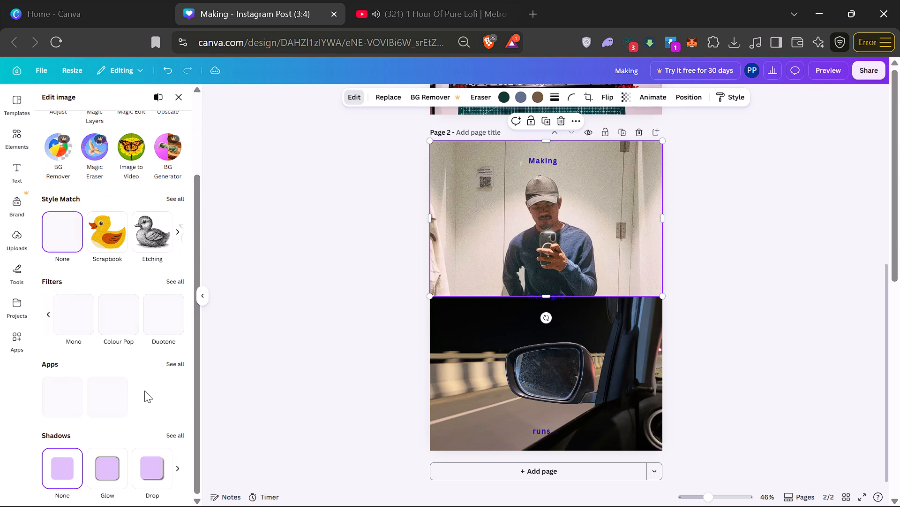
pyautogui.click(159, 92)
pyautogui.click(182, 95)
pyautogui.click(313, 194)
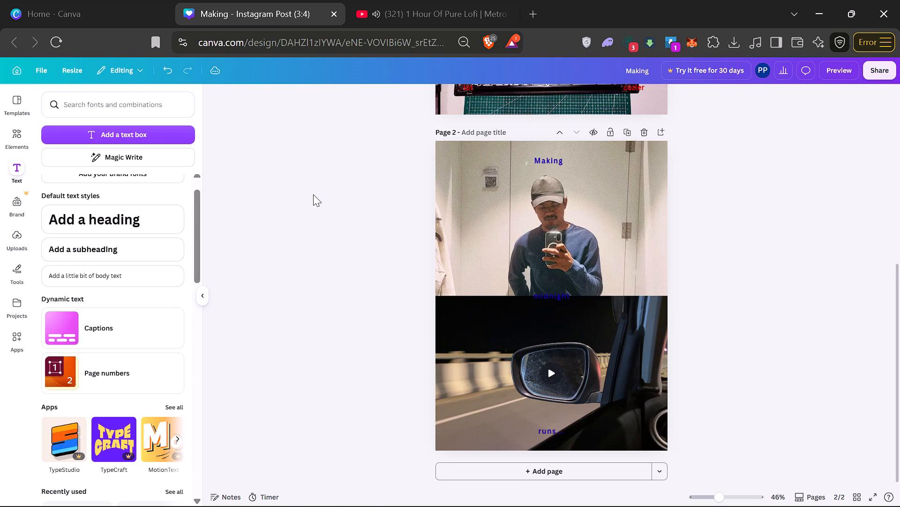
# Add a blank third page after page 2.
pyautogui.scroll(-1, 313, 194)
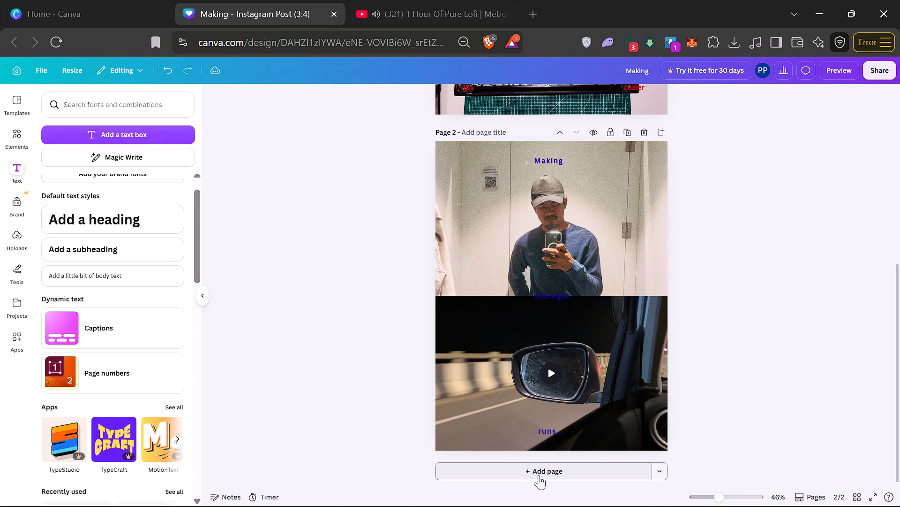
pyautogui.click(539, 475)
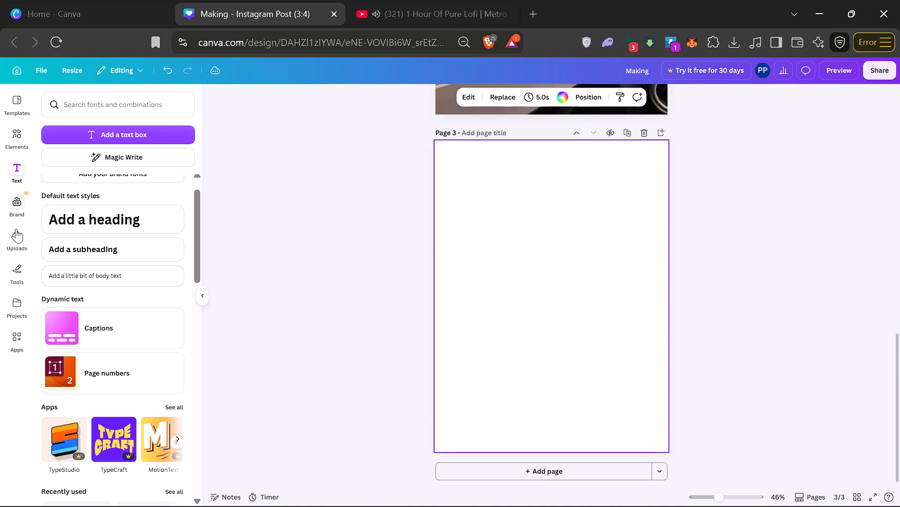
# Add the uploaded pizza photo and restaurant counter photo to page 3, placing the counter photo at the page's top-left corner.
pyautogui.click(15, 237)
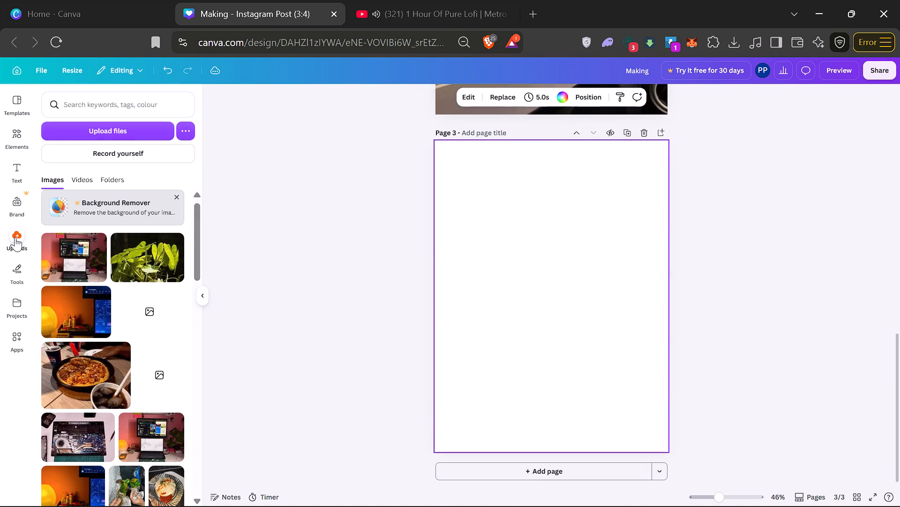
pyautogui.click(105, 381)
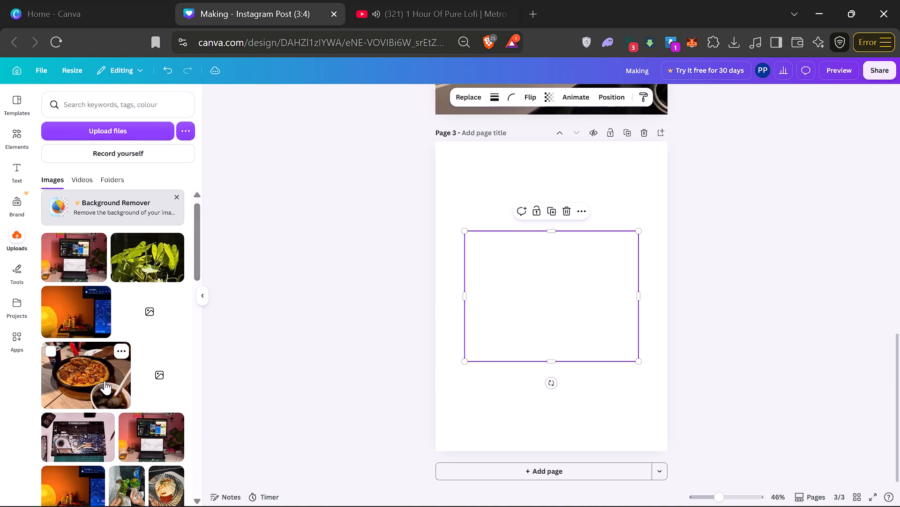
pyautogui.click(149, 308)
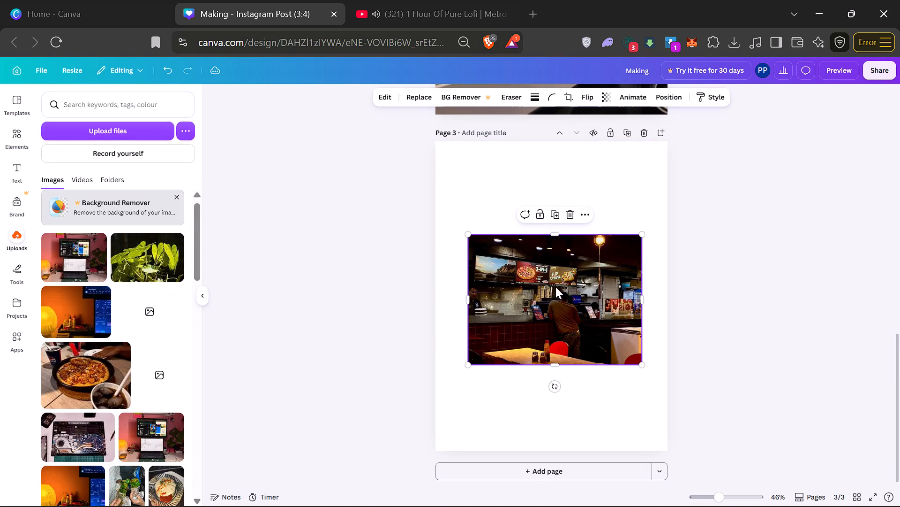
pyautogui.moveTo(555, 287); pyautogui.dragTo(522, 192)
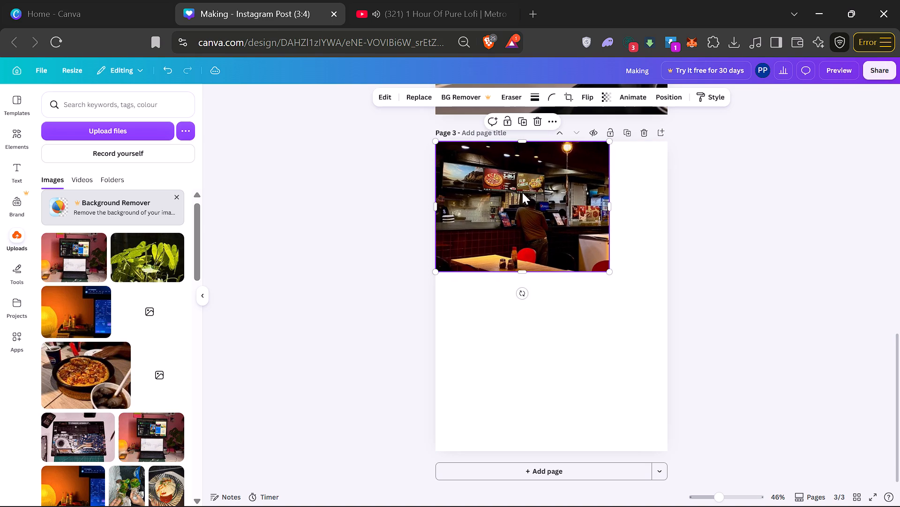
# Crop the restaurant counter photo on page 3 to a 3:2 aspect ratio.
pyautogui.click(568, 96)
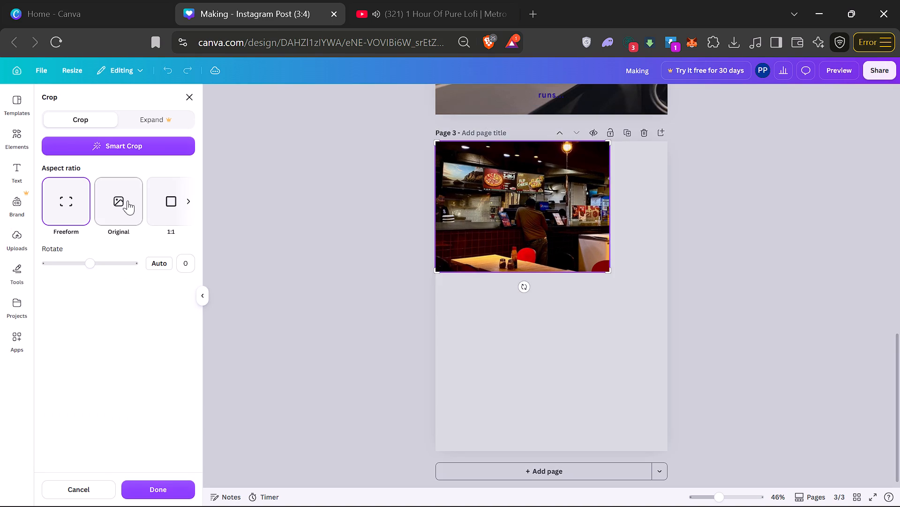
pyautogui.hscroll(-5, 127, 200)
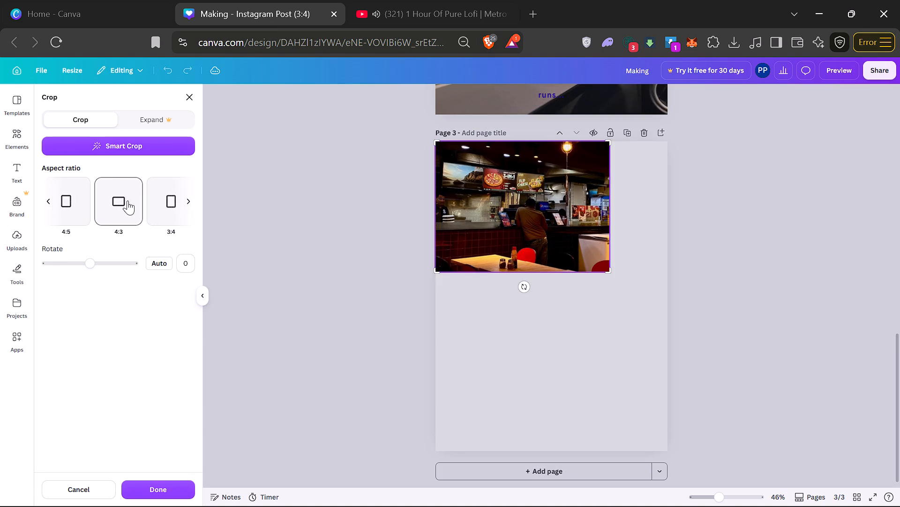
pyautogui.hscroll(-2, 127, 200)
pyautogui.click(127, 200)
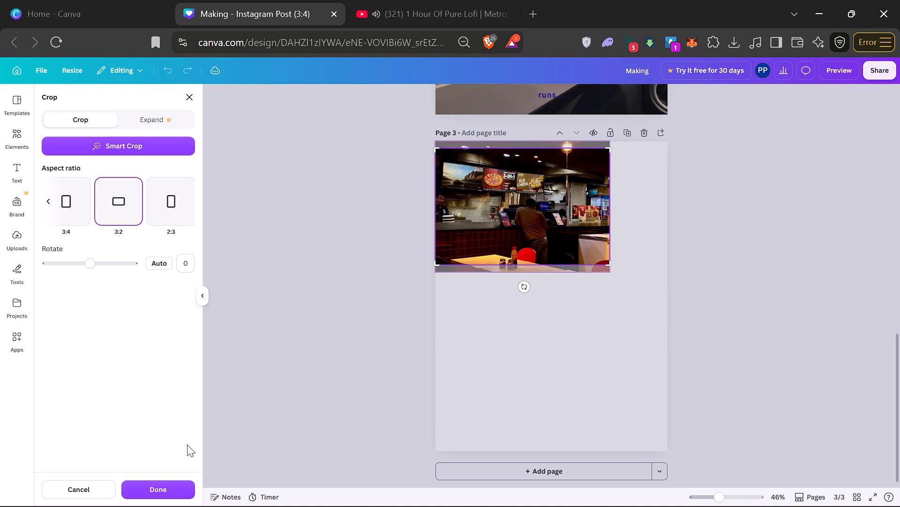
pyautogui.click(161, 489)
# Align the counter photo with page 3's top edge and enlarge it to fill the full page width.
pyautogui.moveTo(555, 247); pyautogui.dragTo(555, 246)
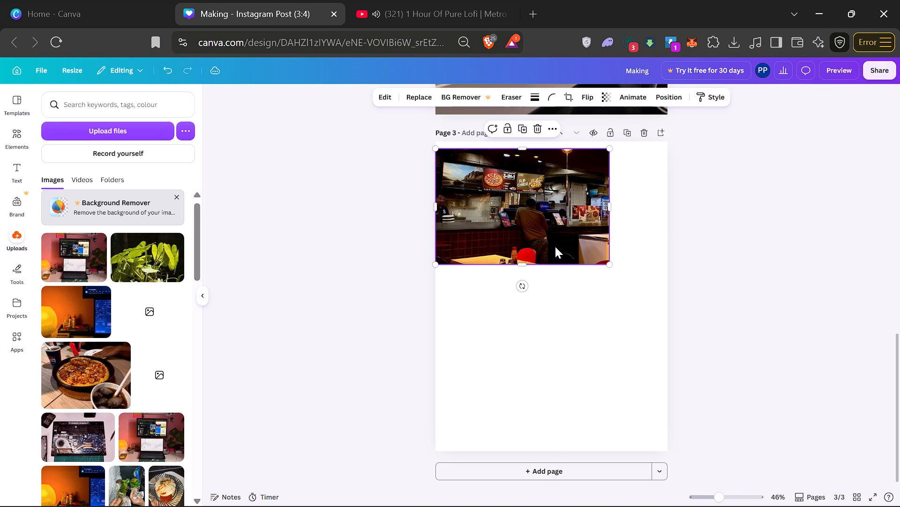
pyautogui.moveTo(555, 246); pyautogui.dragTo(555, 239)
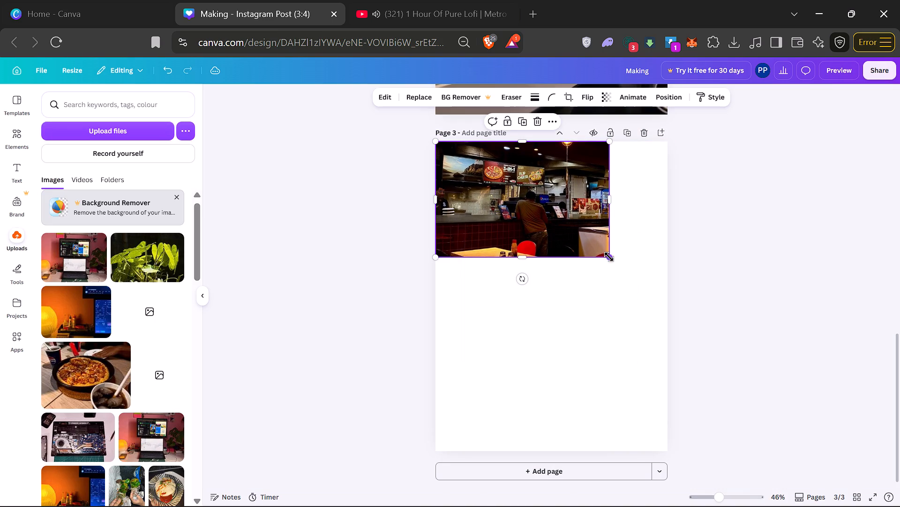
pyautogui.moveTo(609, 257); pyautogui.dragTo(661, 307)
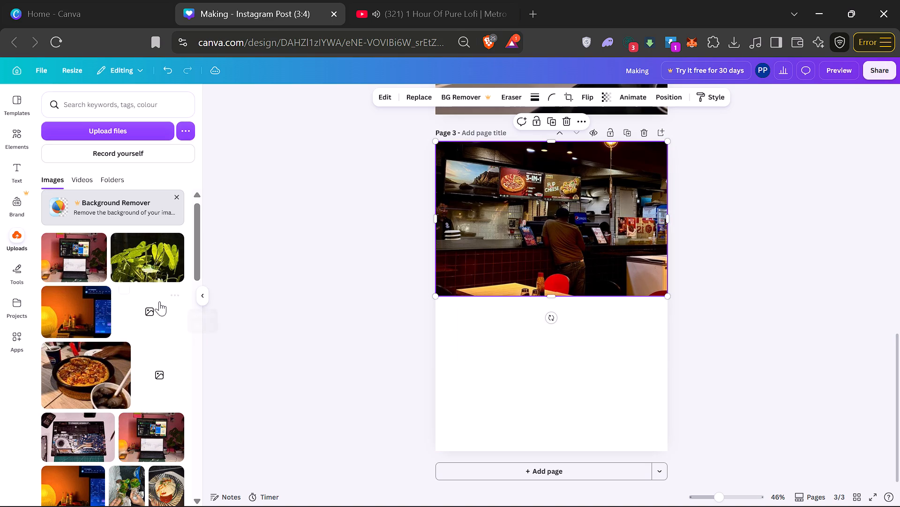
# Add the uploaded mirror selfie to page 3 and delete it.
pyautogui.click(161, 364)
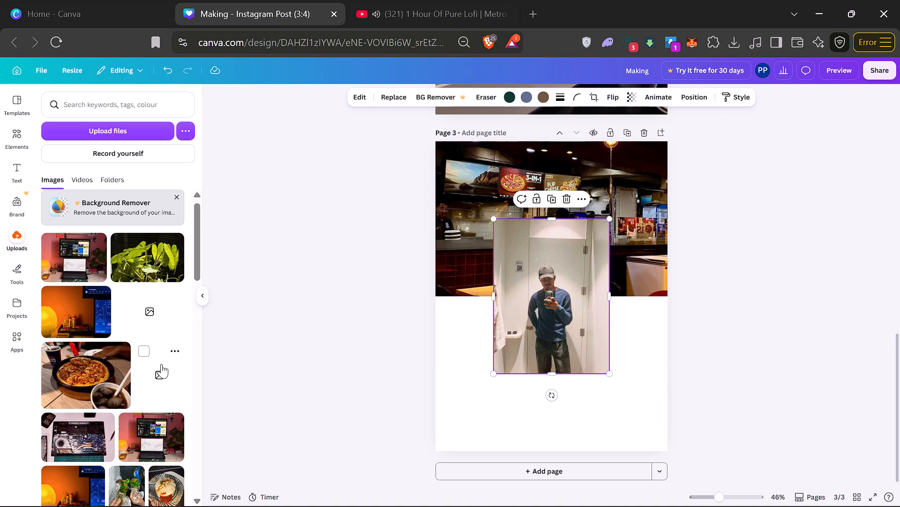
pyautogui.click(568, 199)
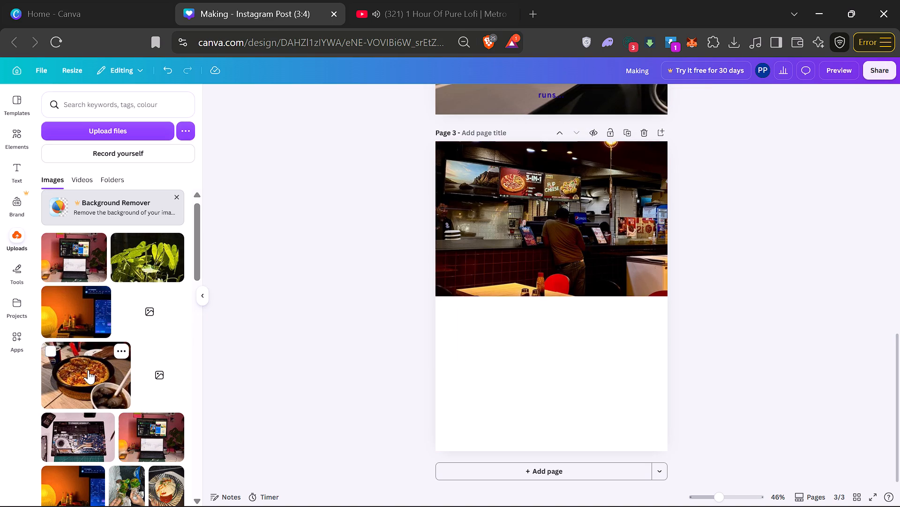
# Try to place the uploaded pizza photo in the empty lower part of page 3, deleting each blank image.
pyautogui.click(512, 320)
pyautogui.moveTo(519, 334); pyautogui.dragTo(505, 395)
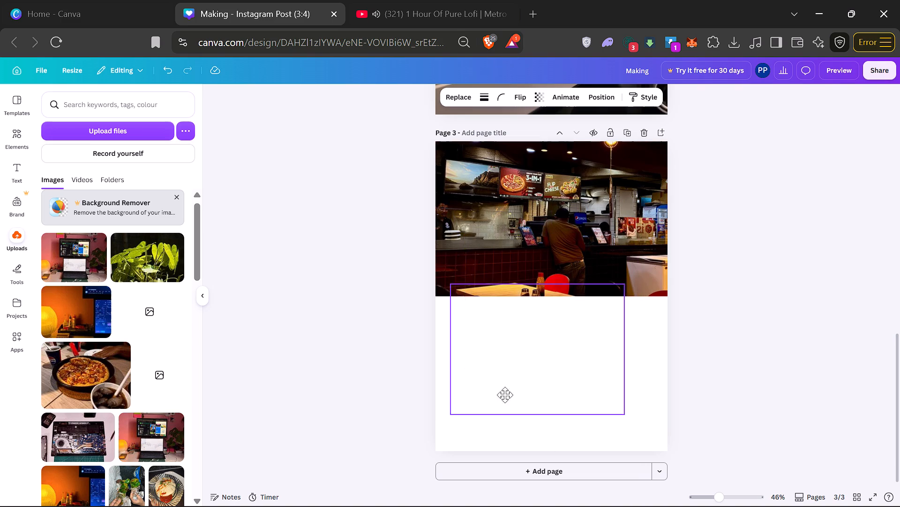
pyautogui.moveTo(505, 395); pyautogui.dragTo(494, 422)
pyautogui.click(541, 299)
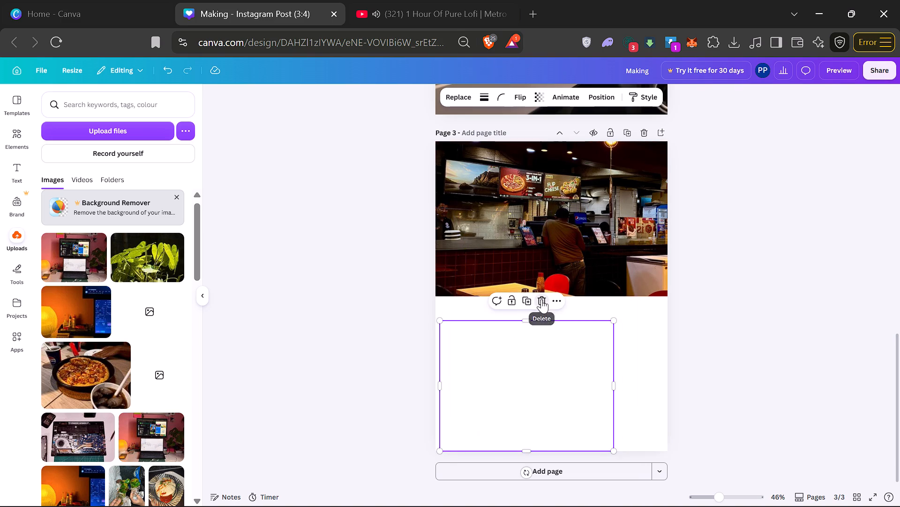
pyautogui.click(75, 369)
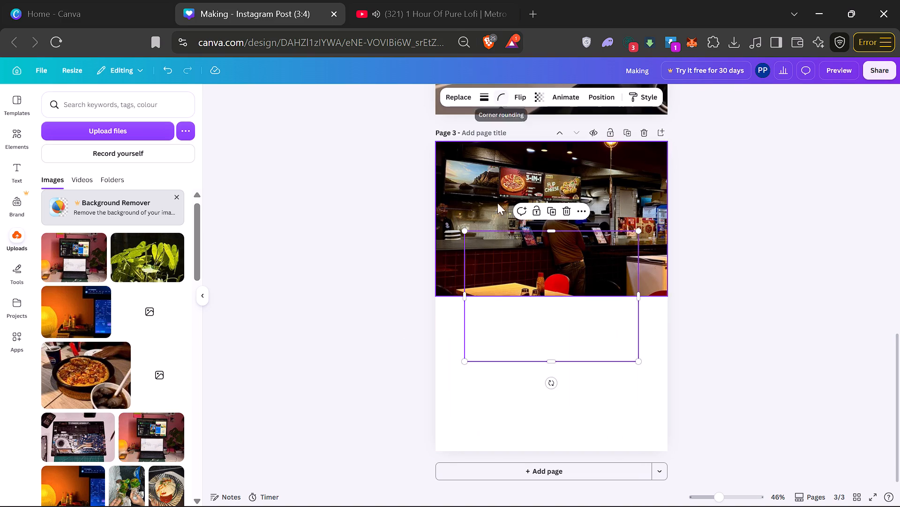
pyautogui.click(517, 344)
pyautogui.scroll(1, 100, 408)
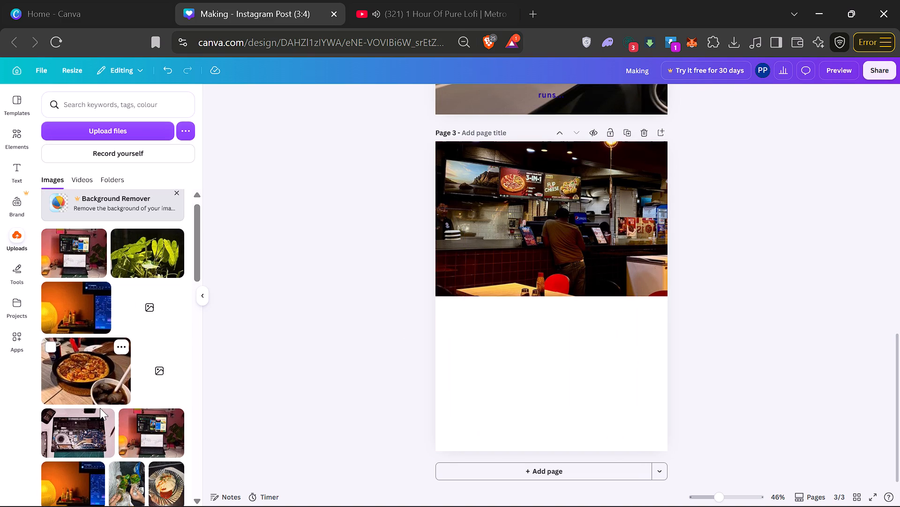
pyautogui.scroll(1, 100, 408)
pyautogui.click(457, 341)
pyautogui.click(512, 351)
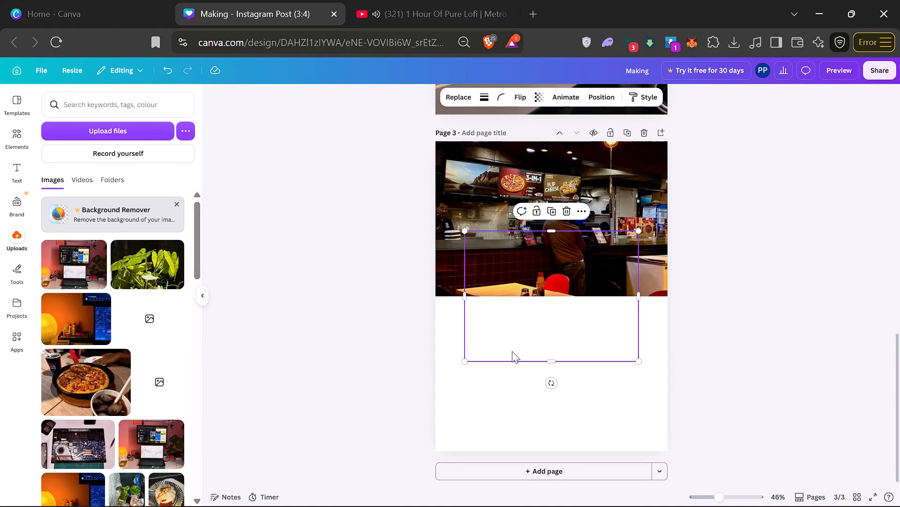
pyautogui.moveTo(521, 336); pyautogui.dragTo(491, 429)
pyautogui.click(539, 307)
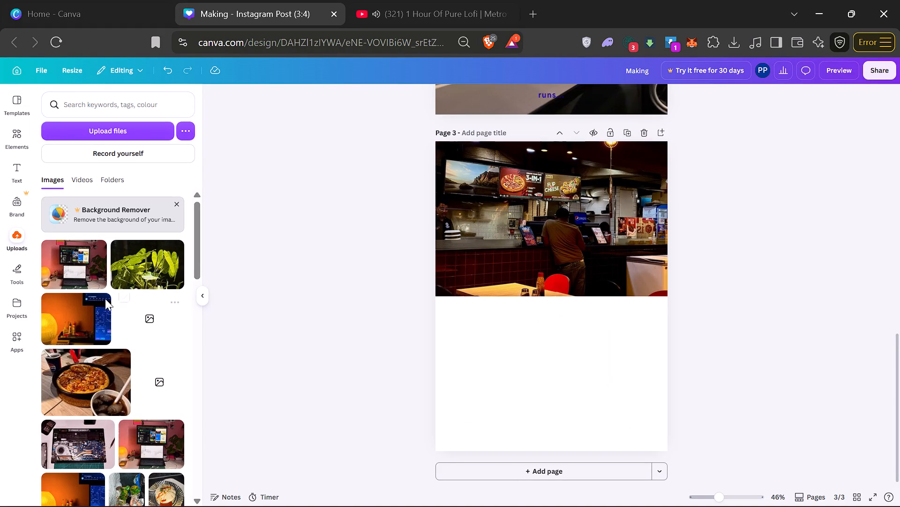
# Add the uploaded orange-lit desk photo to page 3 and place it at the page's bottom-left corner.
pyautogui.click(79, 318)
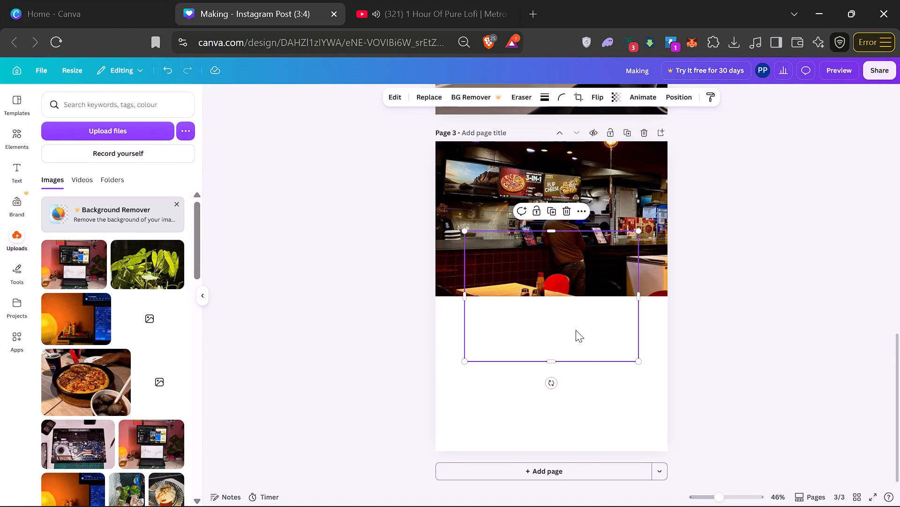
pyautogui.moveTo(575, 330); pyautogui.dragTo(547, 419)
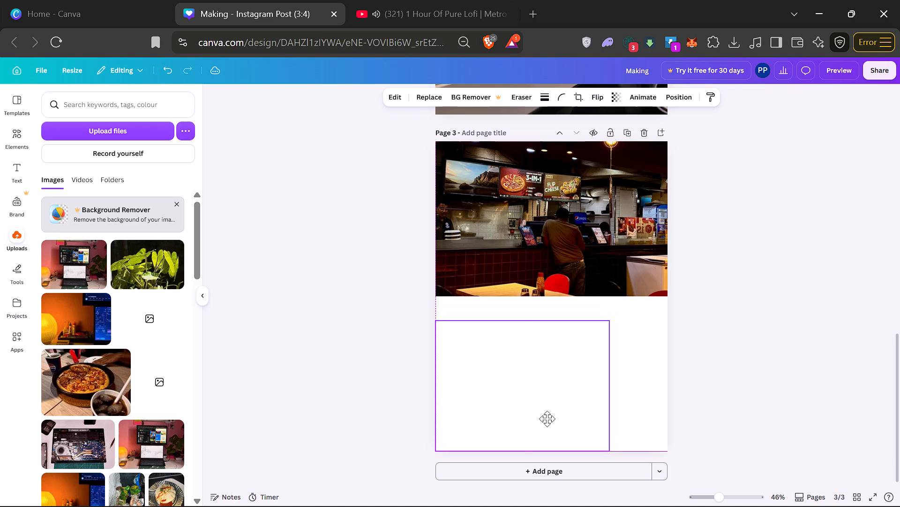
pyautogui.moveTo(547, 419); pyautogui.dragTo(547, 418)
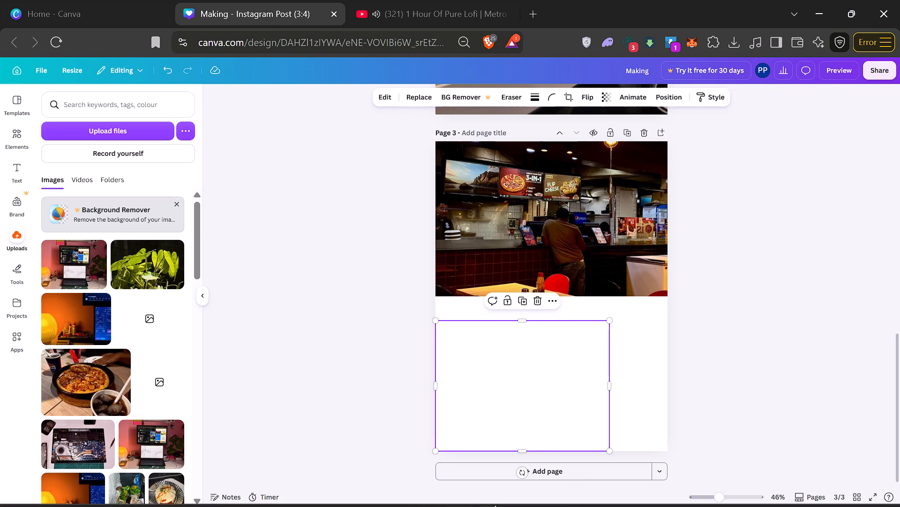